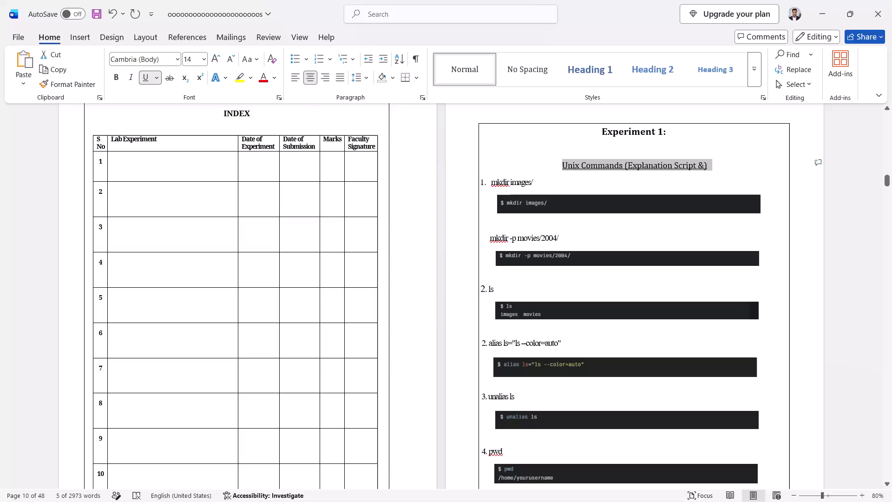
Format the Experiment 1 command lines from "mkdir images/" to "5. cd car" with Normal character spacing and font size 12.
drag(480, 182, 588, 311)
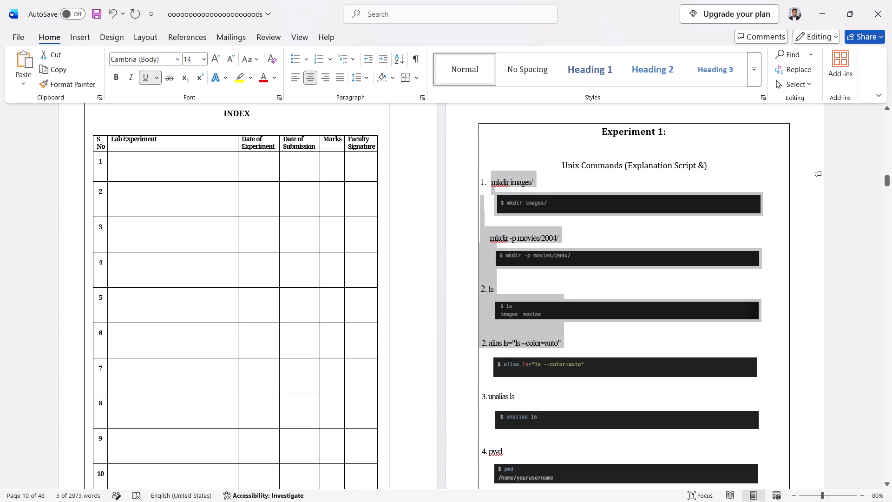
drag(588, 311, 681, 481)
scroll(639, 445, down, 2)
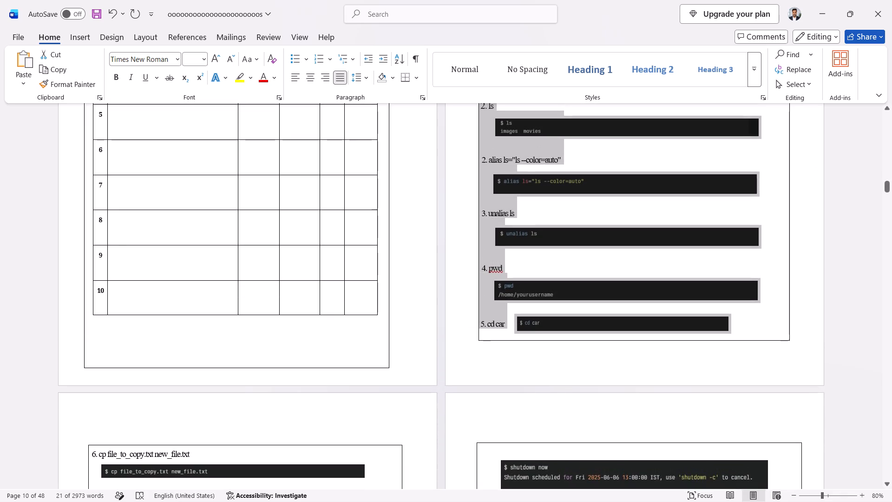
scroll(607, 301, up, 1)
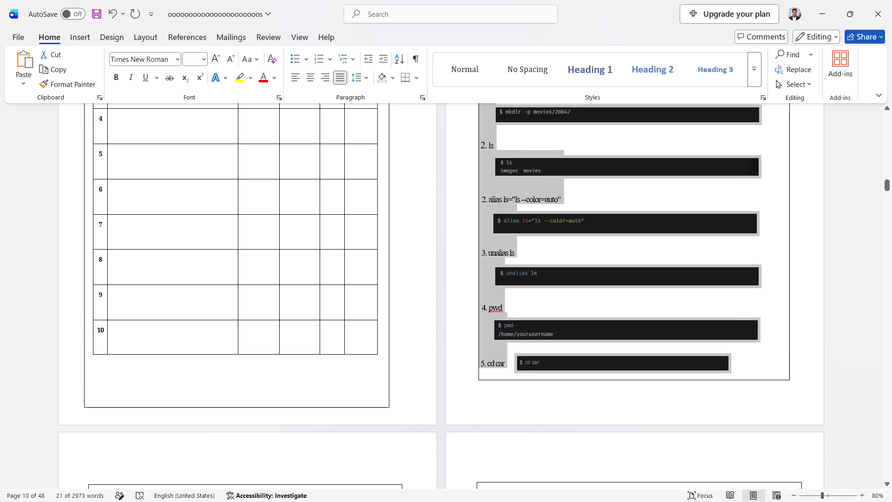
key(ctrl+d)
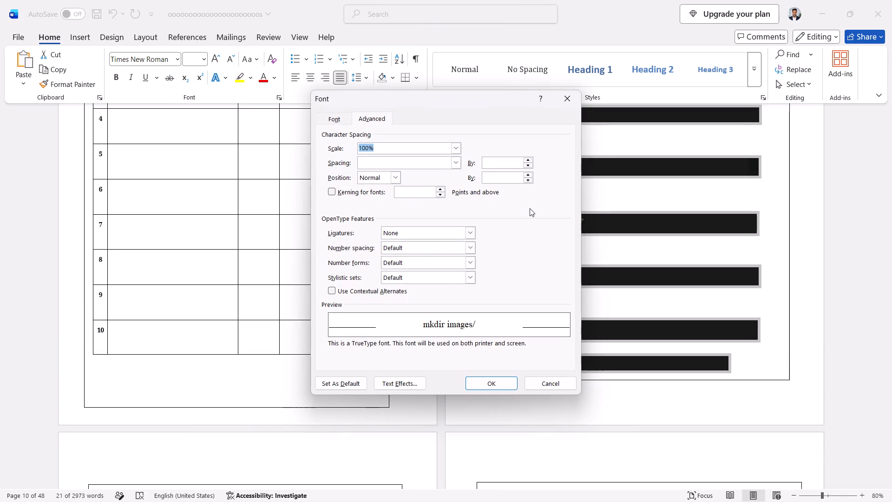
click(454, 163)
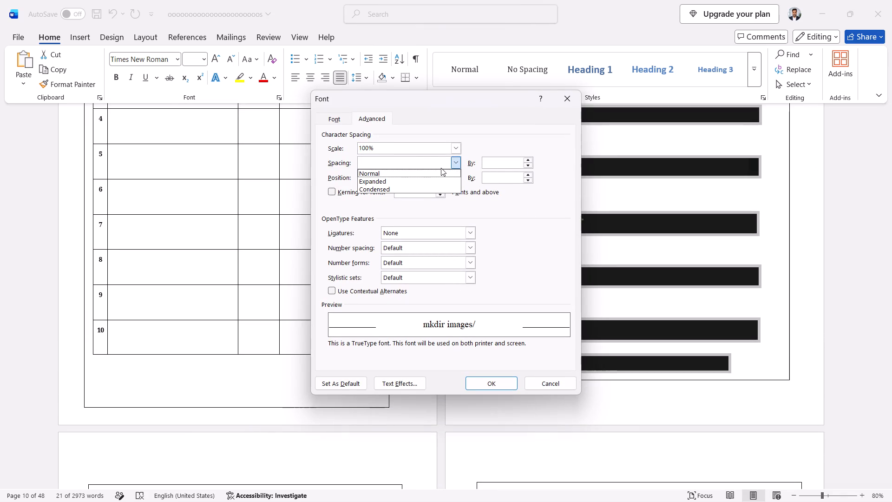
click(435, 171)
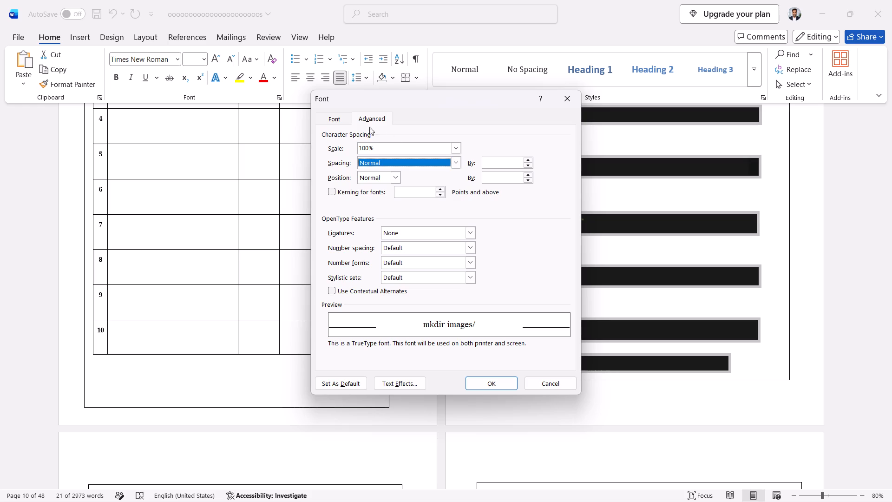
click(345, 122)
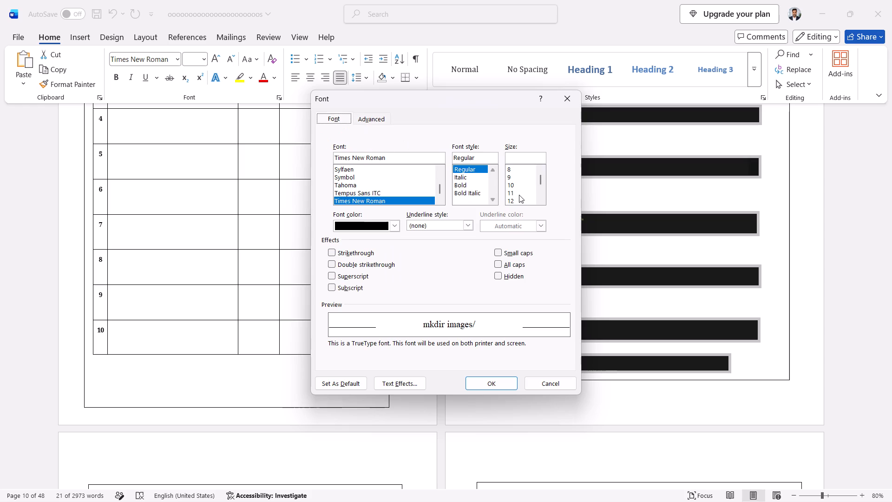
scroll(519, 195, down, 1)
click(510, 200)
click(503, 381)
click(578, 296)
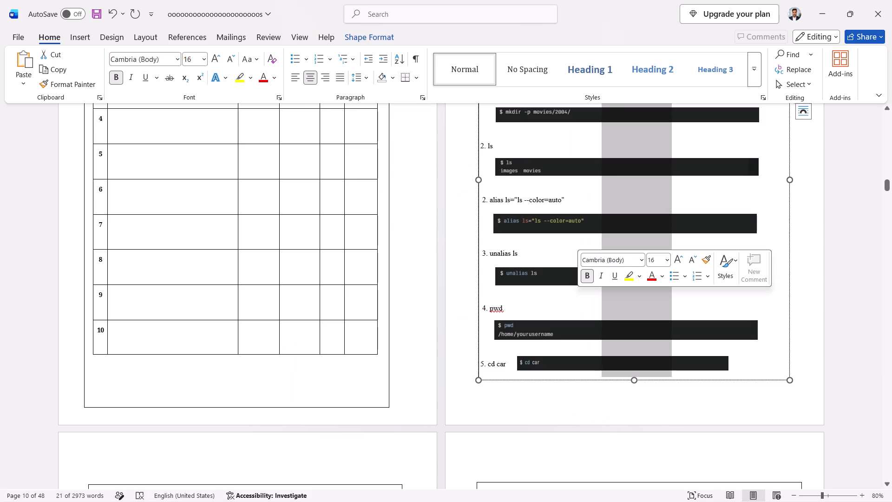
scroll(555, 242, up, 2)
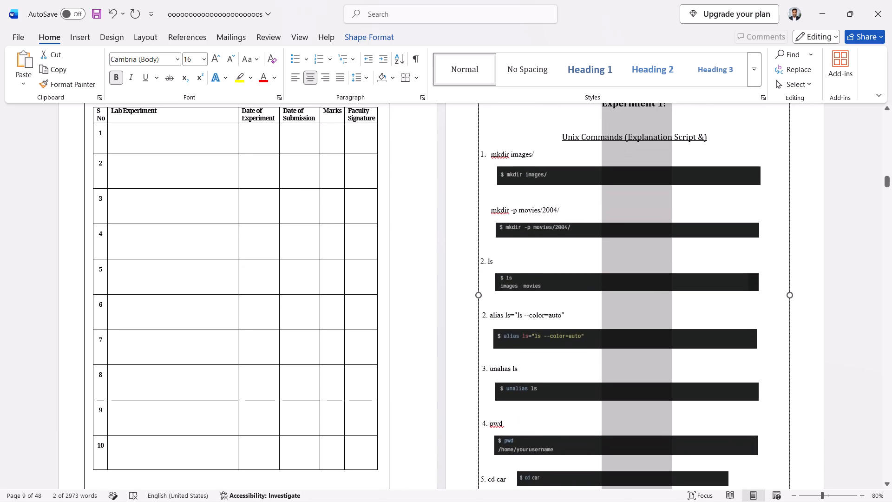
Collapse the ribbon to leave more room for the document pages.
scroll(555, 242, down, 5)
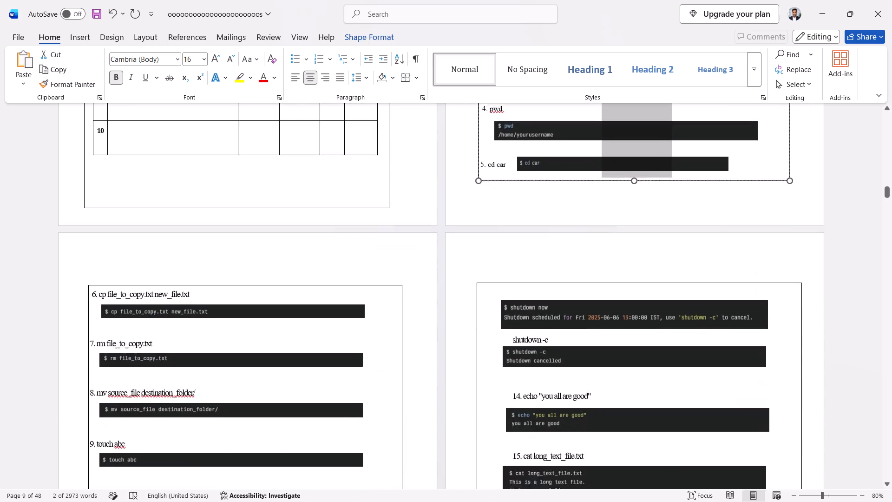
click(509, 236)
scroll(333, 248, down, 1)
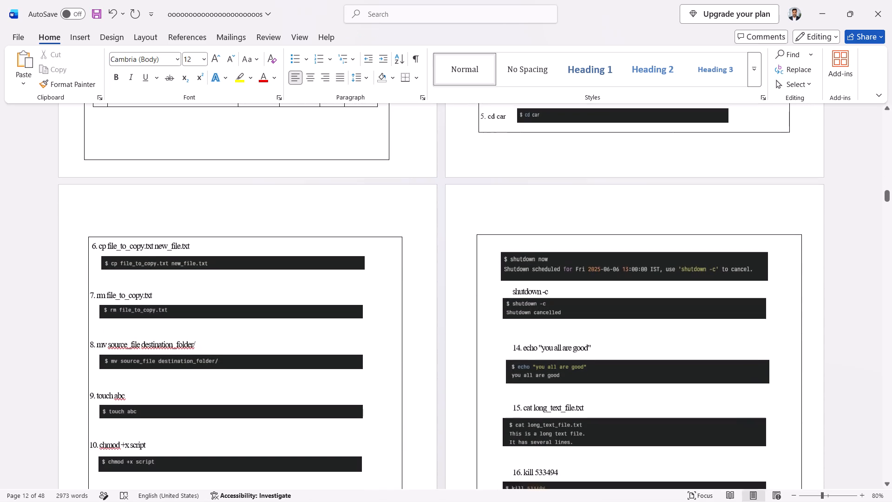
scroll(333, 248, down, 2)
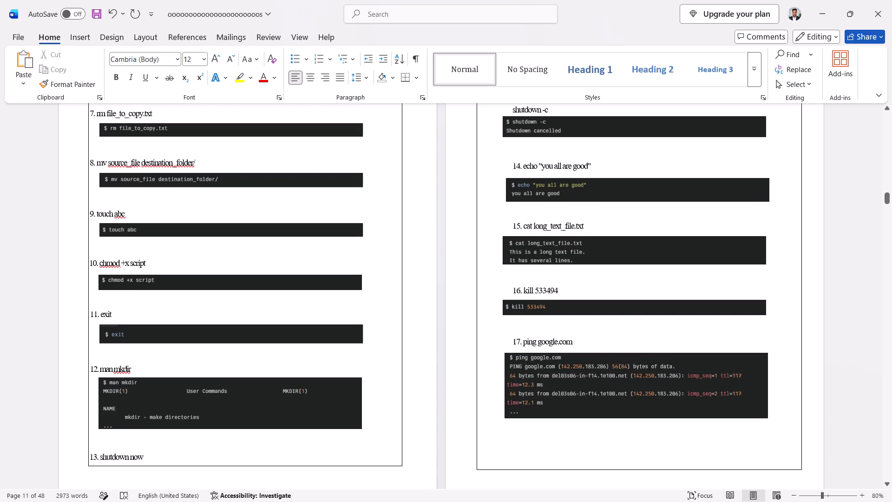
click(202, 231)
click(405, 191)
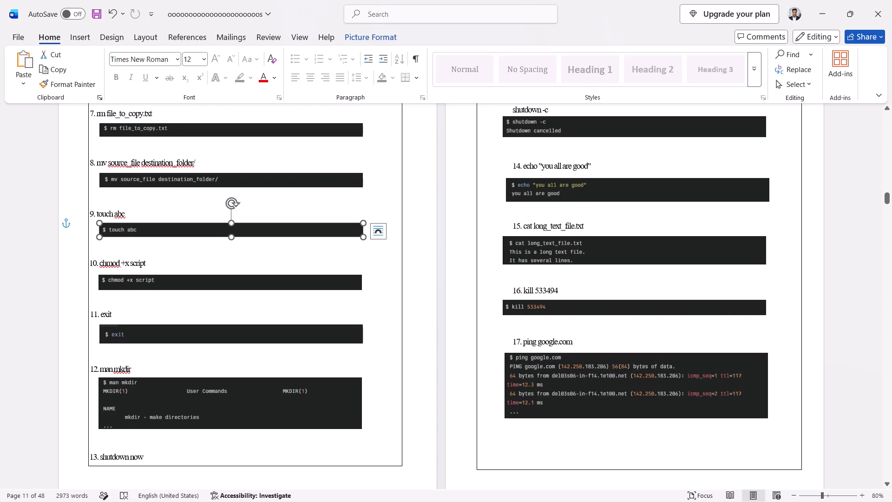
click(883, 93)
click(857, 211)
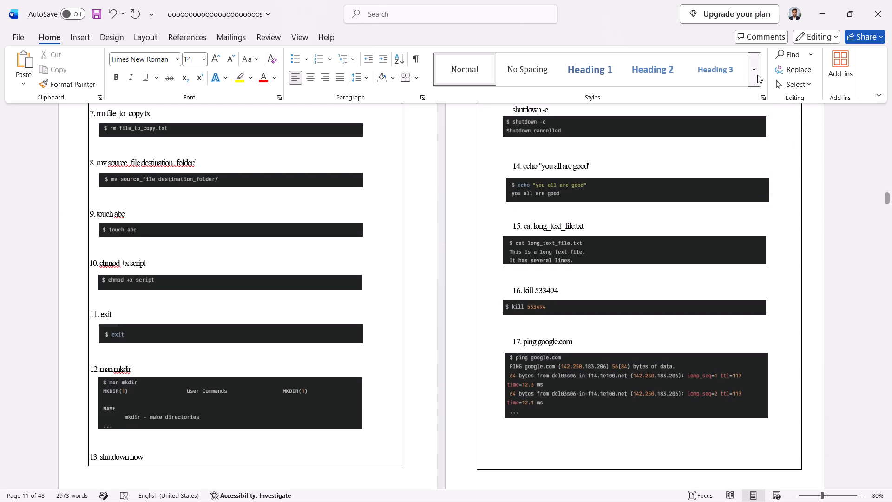
click(55, 34)
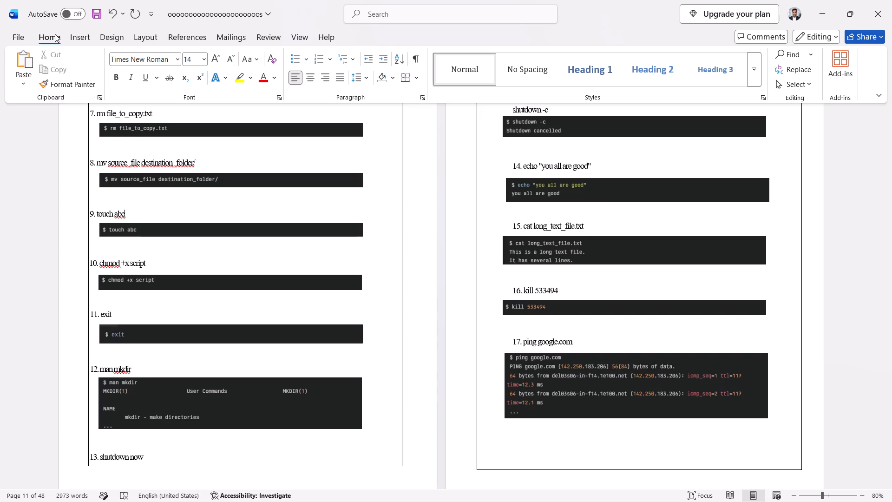
double_click(55, 34)
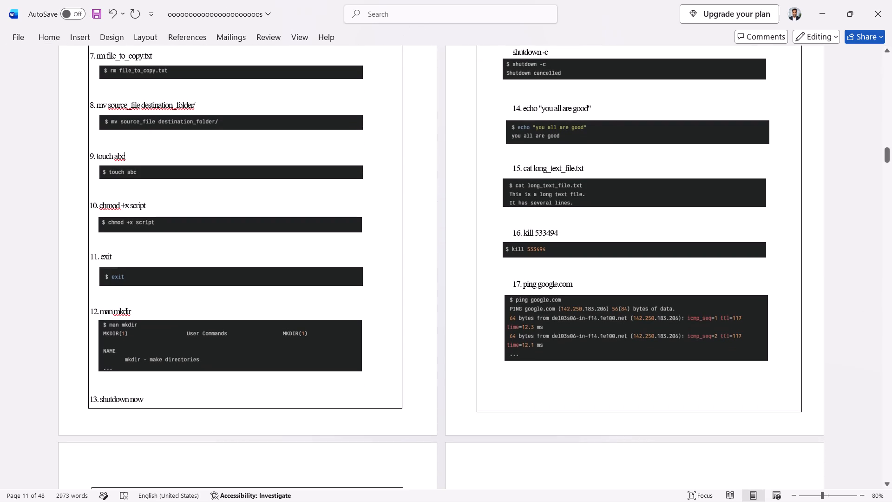
Format the command lines from "6. cp file_to_copy.txt" to "13. shutdown now" with font size 12 and Normal character spacing.
scroll(205, 148, up, 1)
scroll(205, 148, down, 1)
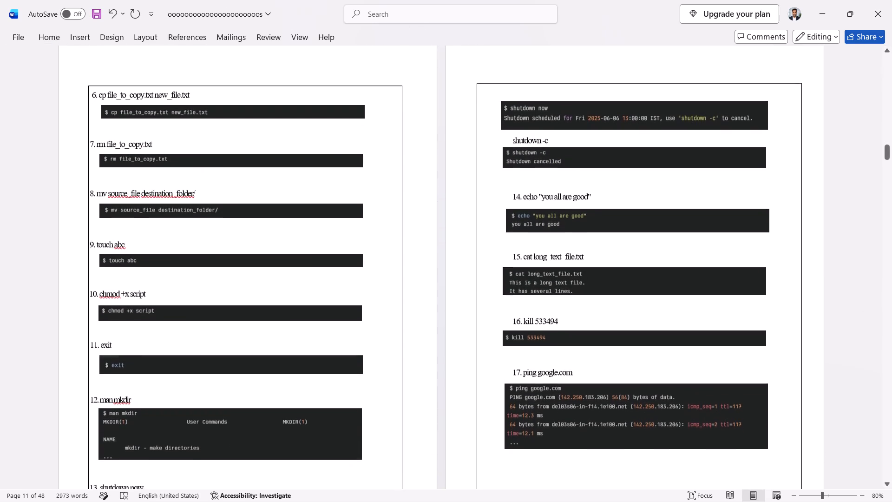
scroll(205, 148, down, 1)
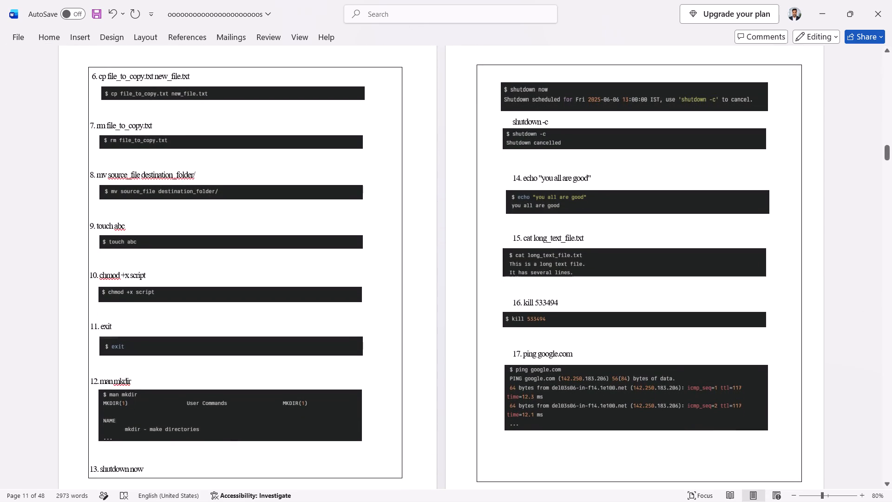
drag(89, 76, 153, 235)
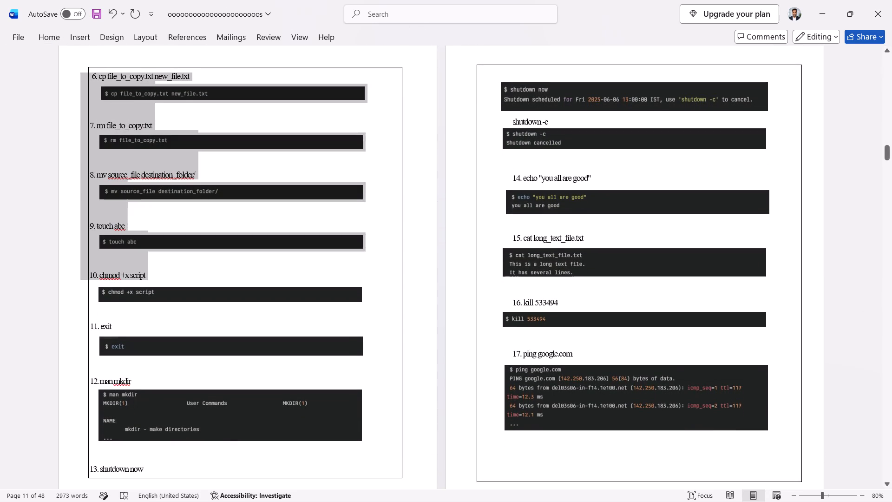
drag(153, 235, 179, 407)
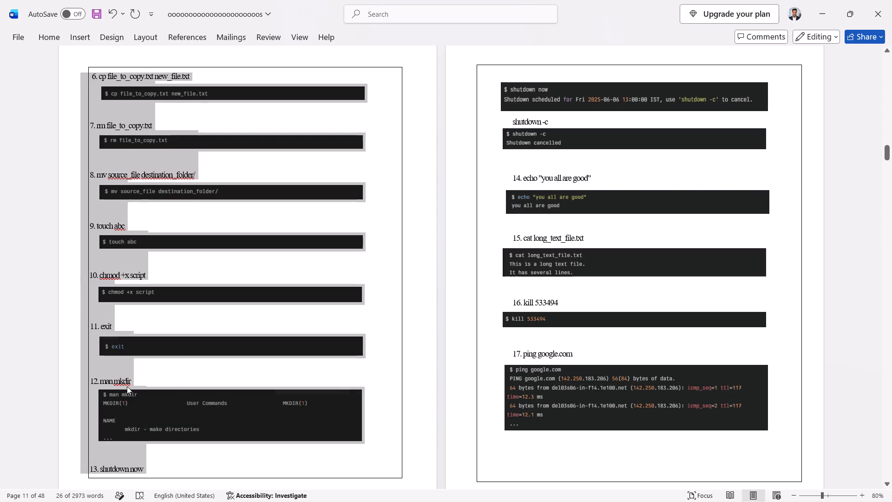
key(ctrl+d)
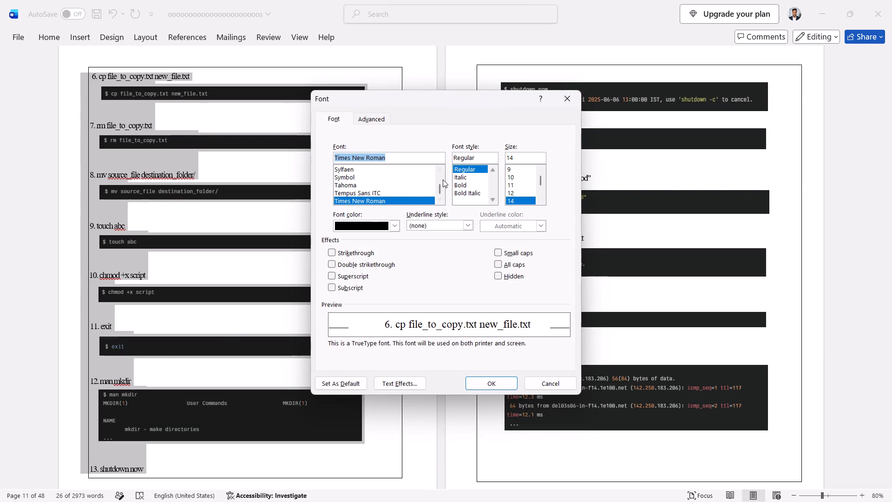
click(510, 192)
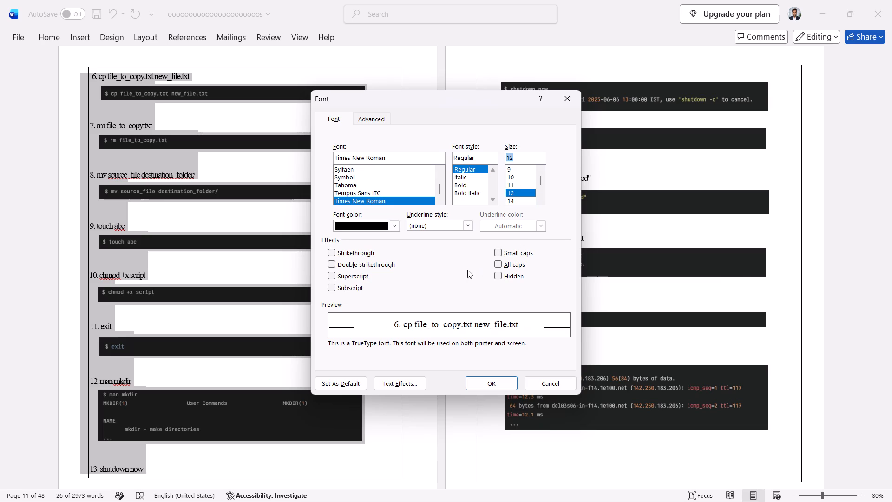
click(379, 119)
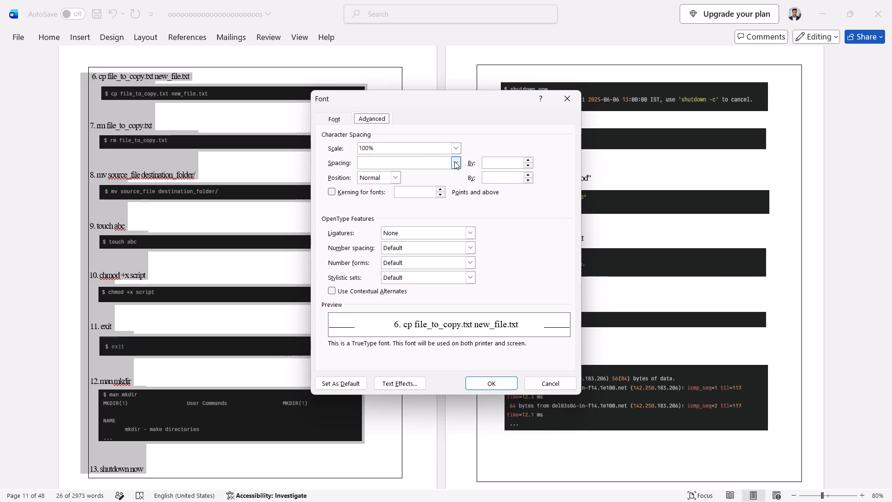
click(454, 161)
click(407, 173)
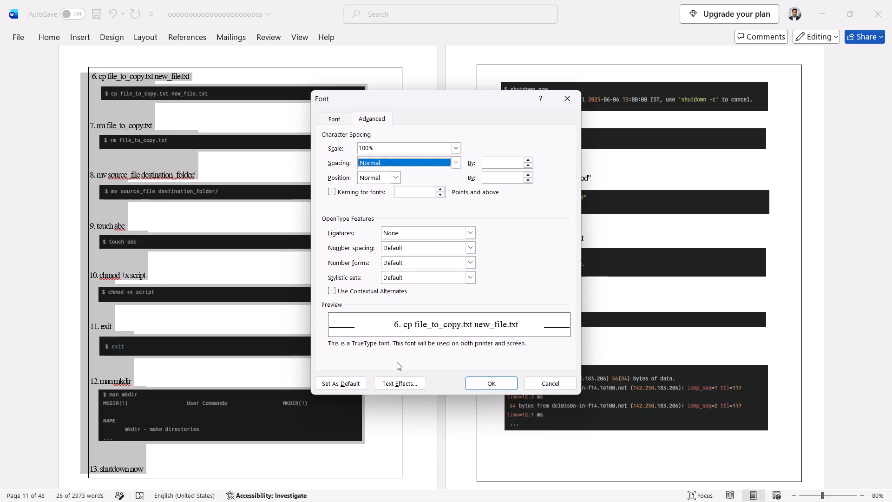
click(487, 384)
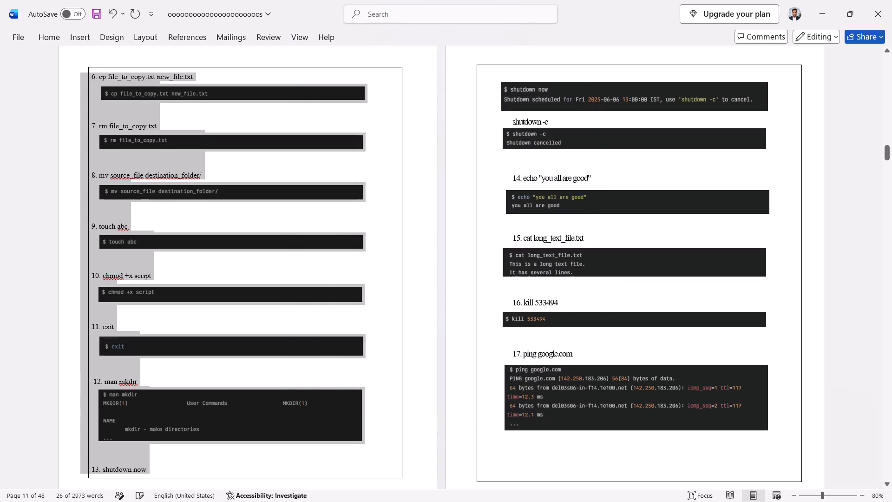
click(295, 317)
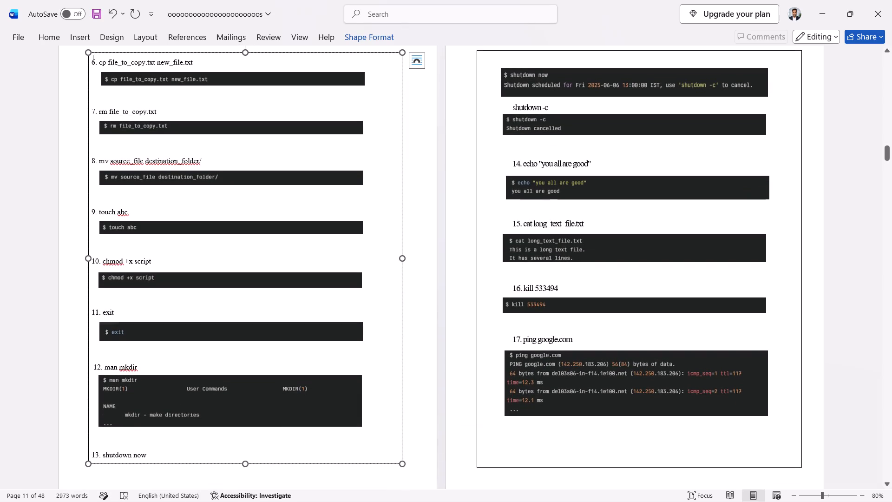
Format the command lines from "shutdown -c" to "17. ping google.com" with Normal character spacing and font size 12.
drag(509, 107, 610, 332)
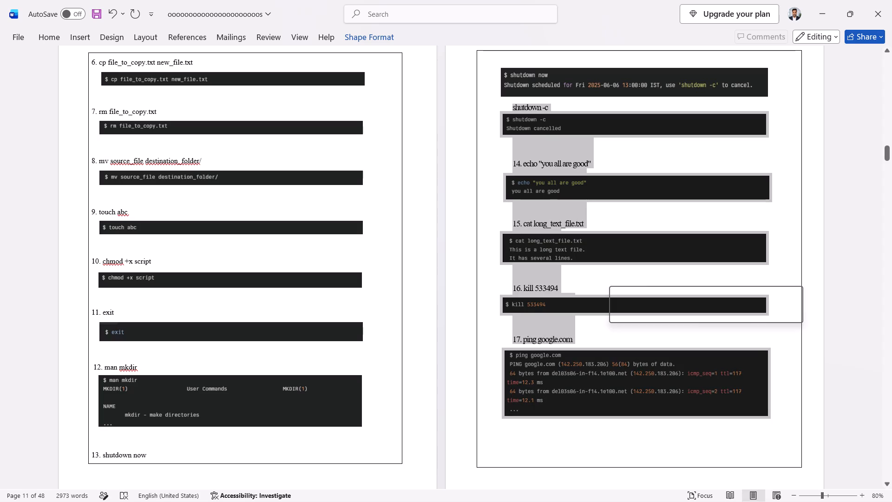
key(ctrl+d)
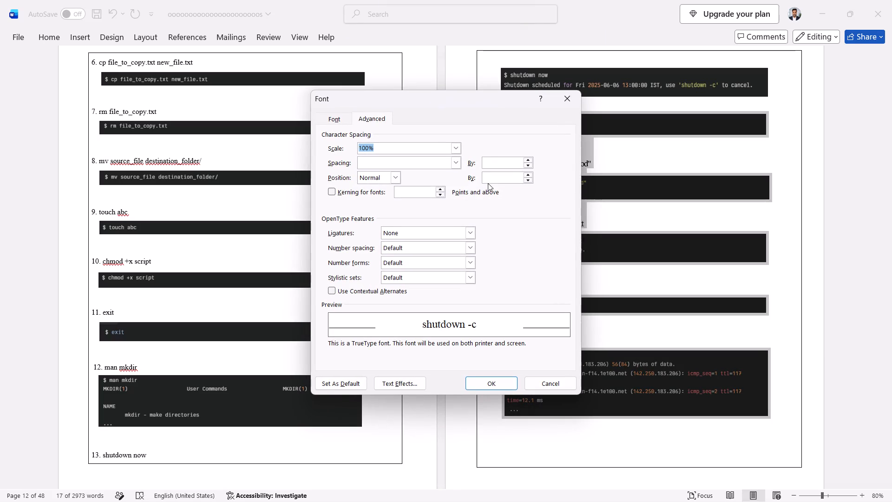
click(451, 160)
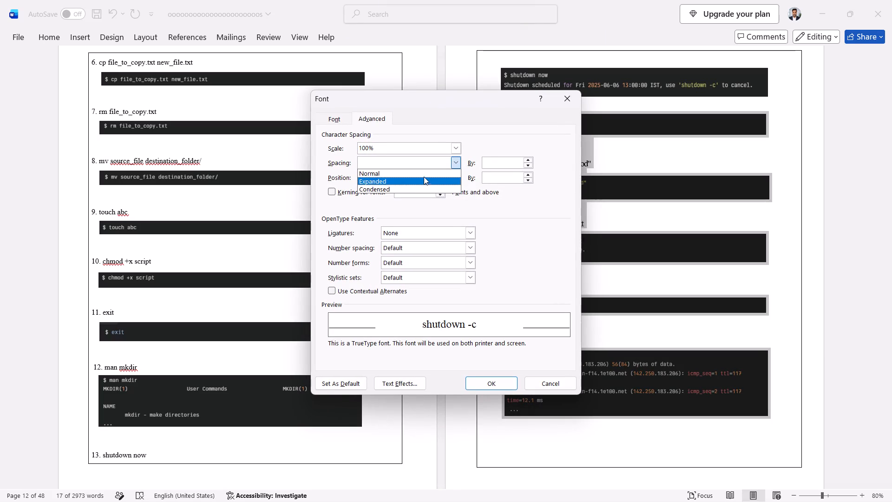
click(425, 172)
click(346, 120)
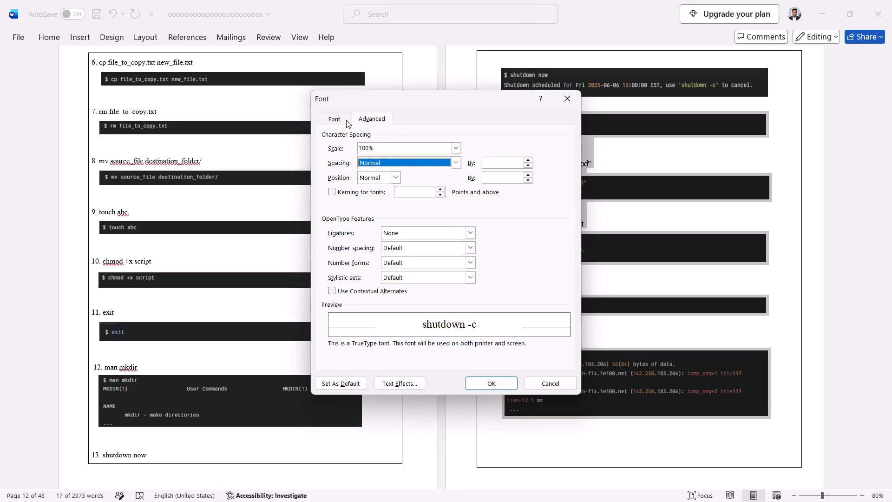
click(519, 194)
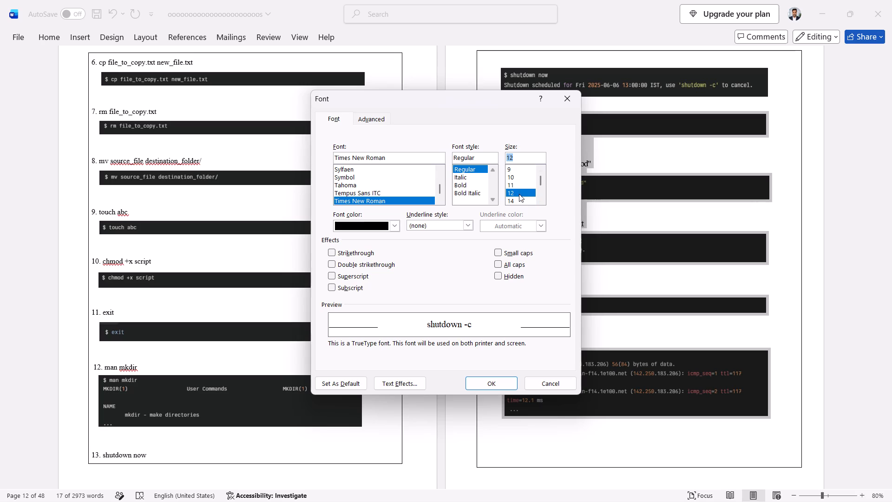
click(492, 379)
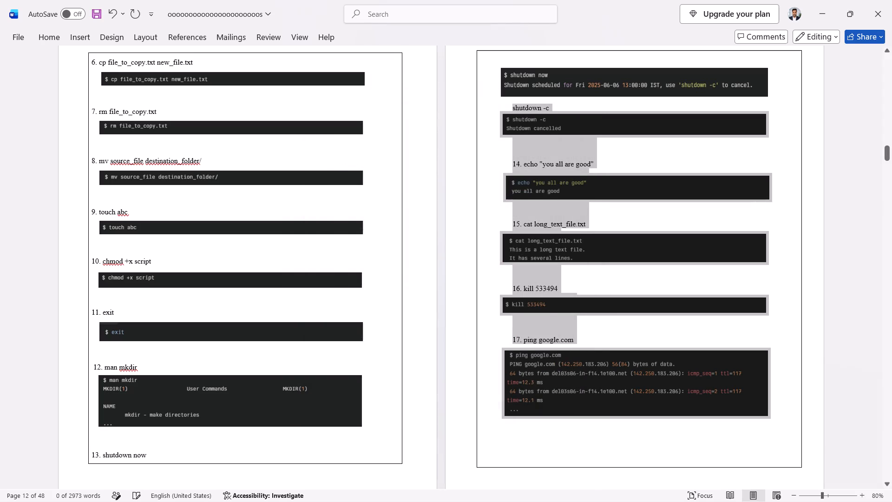
click(597, 279)
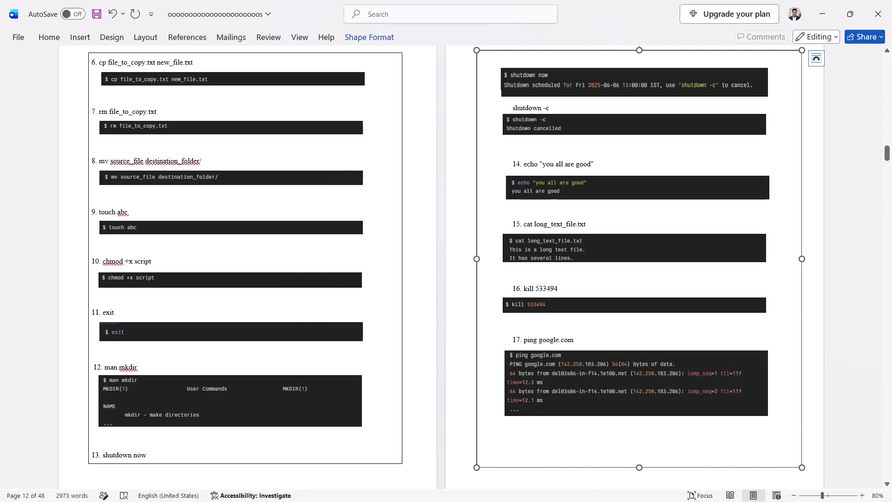
Format the command lines from "18. history" to "21. Shell Variable (Var_name=string)" with font size 12 and Normal character spacing.
scroll(597, 279, down, 5)
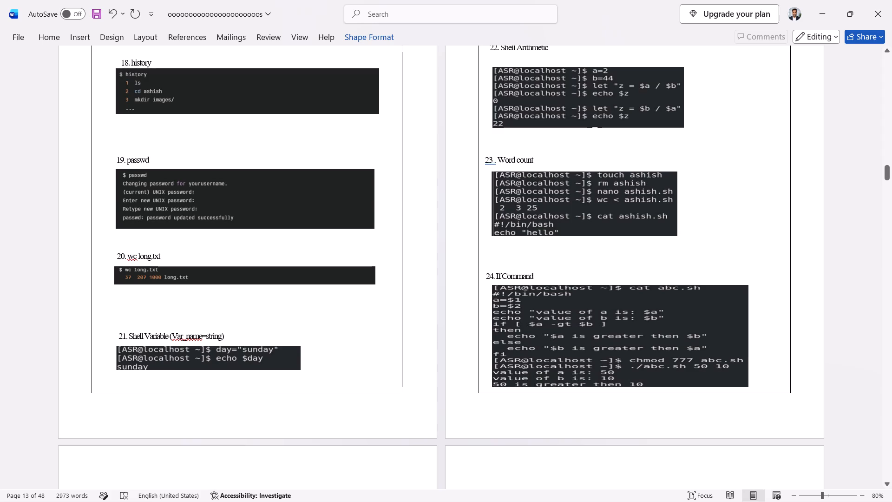
drag(120, 63, 188, 224)
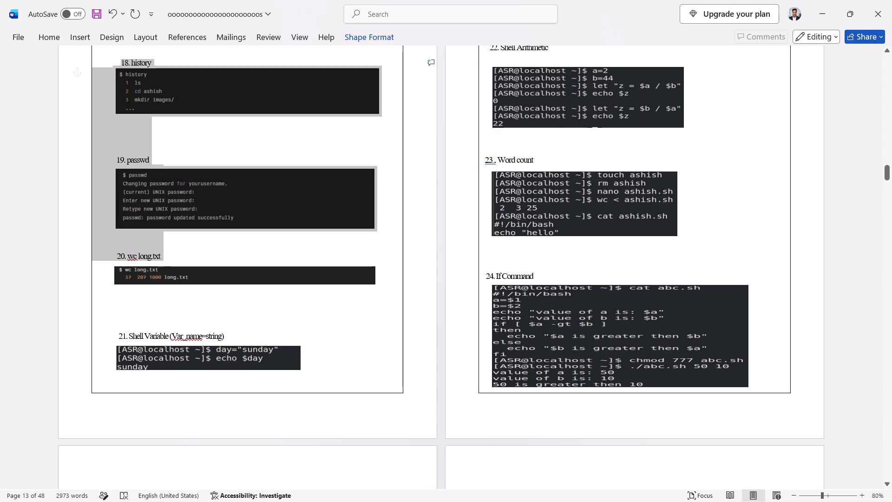
drag(188, 224, 247, 296)
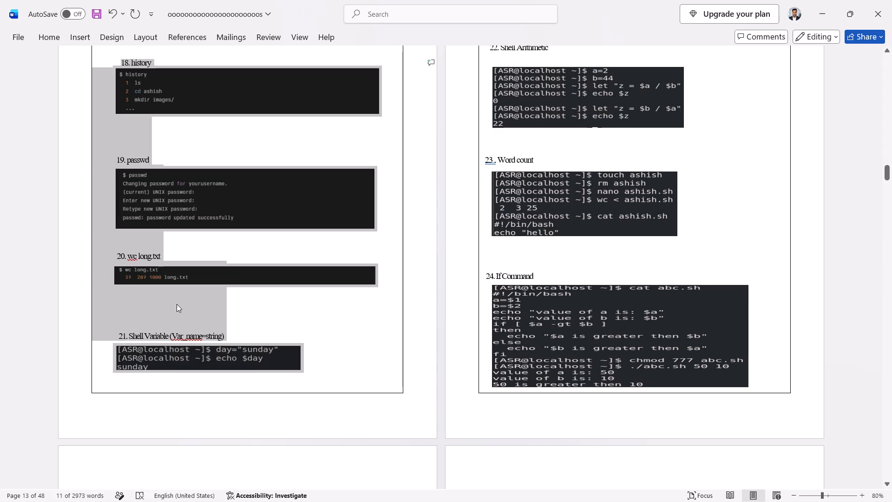
key(ctrl+d)
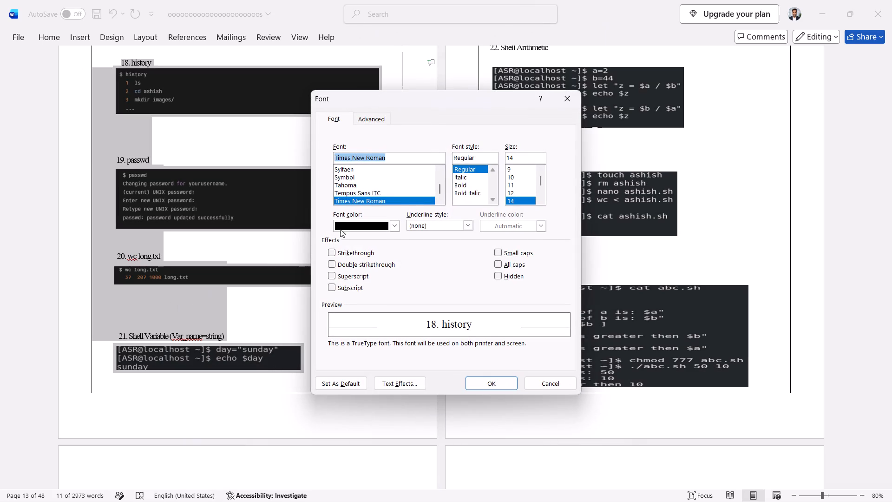
click(511, 195)
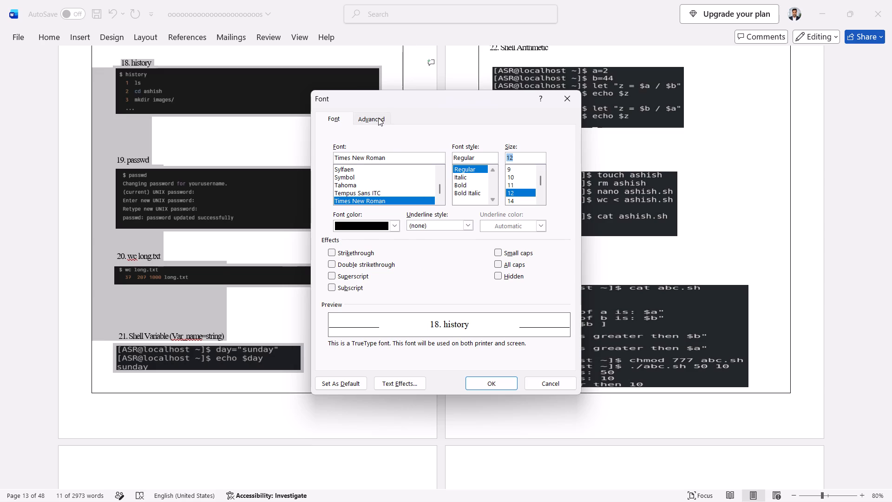
click(378, 118)
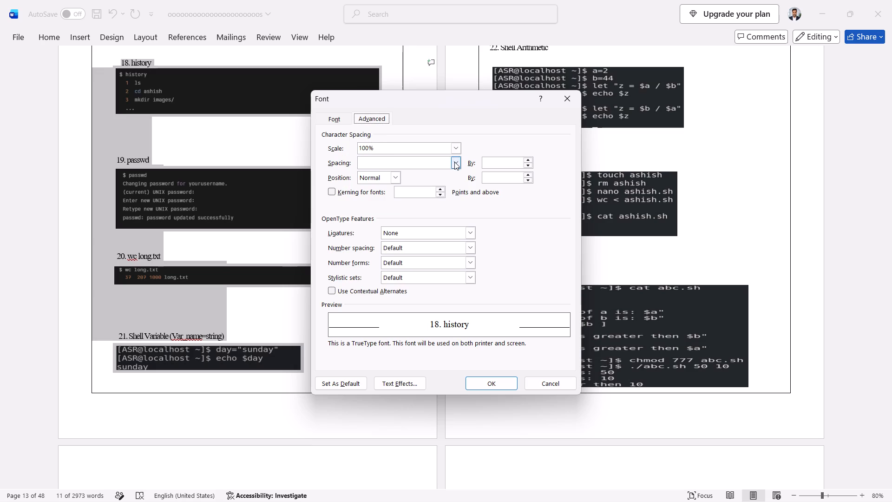
click(454, 162)
click(430, 171)
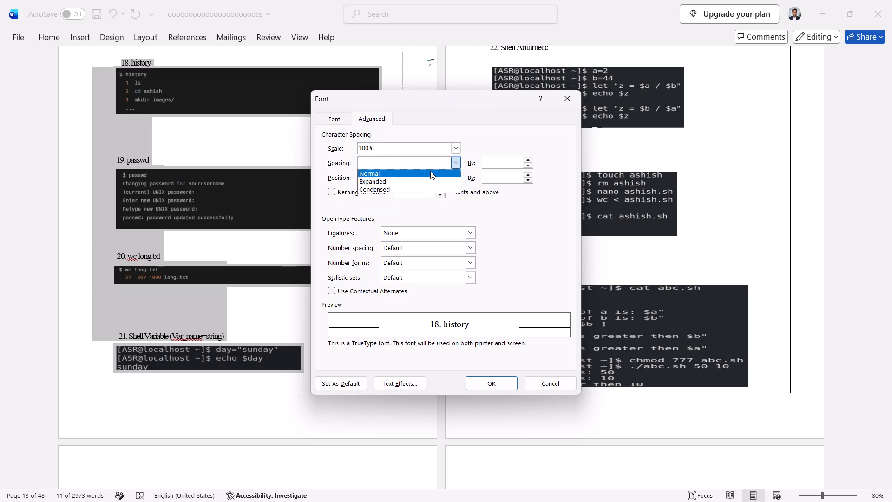
click(490, 388)
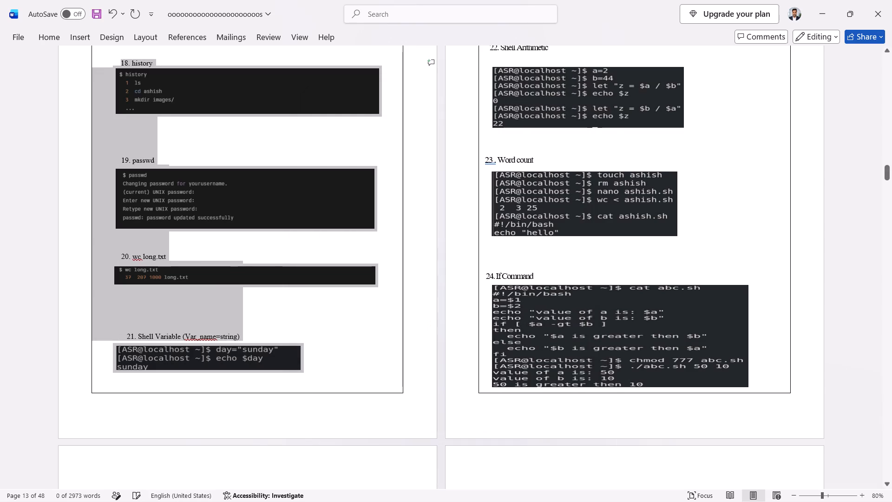
Format the lines from "22. Shell Arithmetic" to "24. If Command" with Normal character spacing and font size 12.
scroll(536, 264, up, 1)
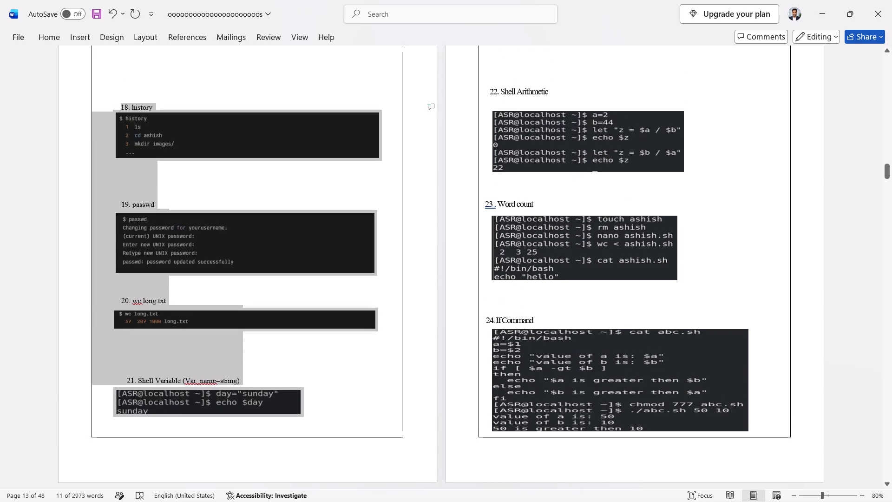
drag(487, 90, 571, 312)
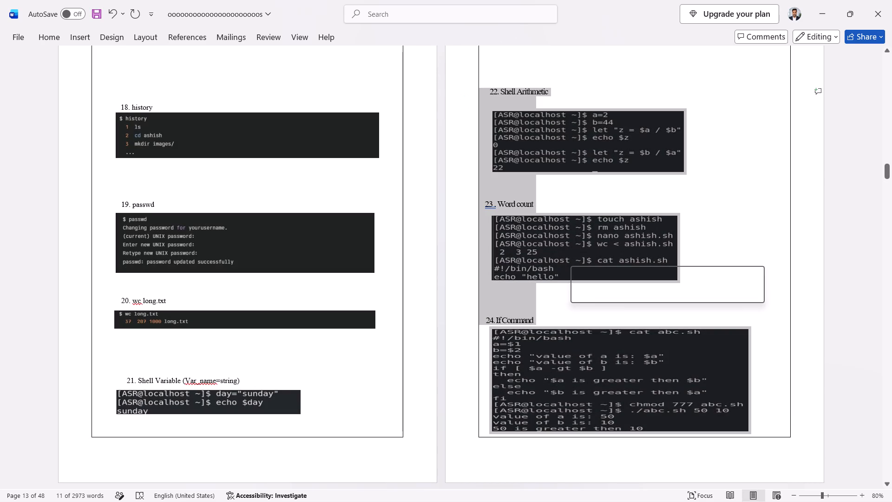
key(ctrl+d)
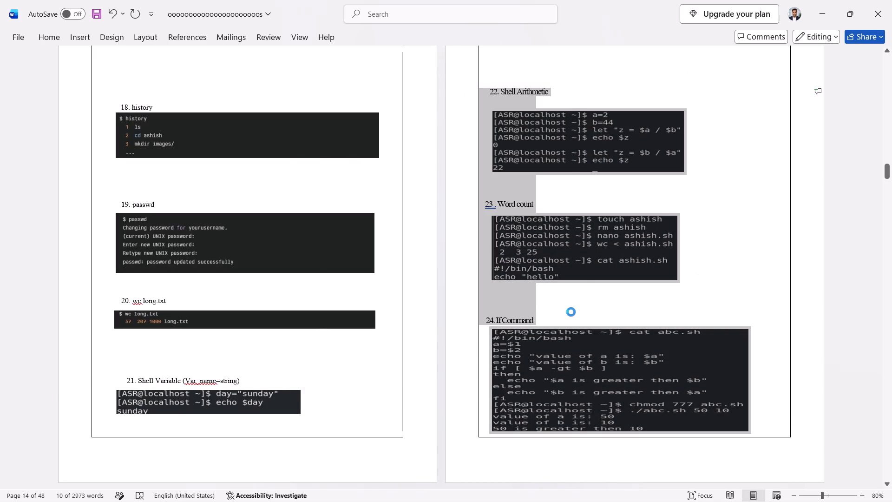
click(457, 162)
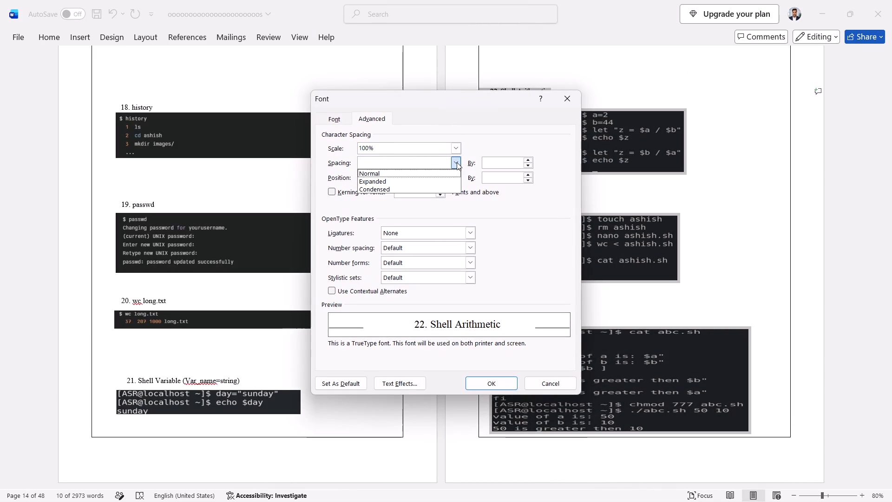
click(443, 173)
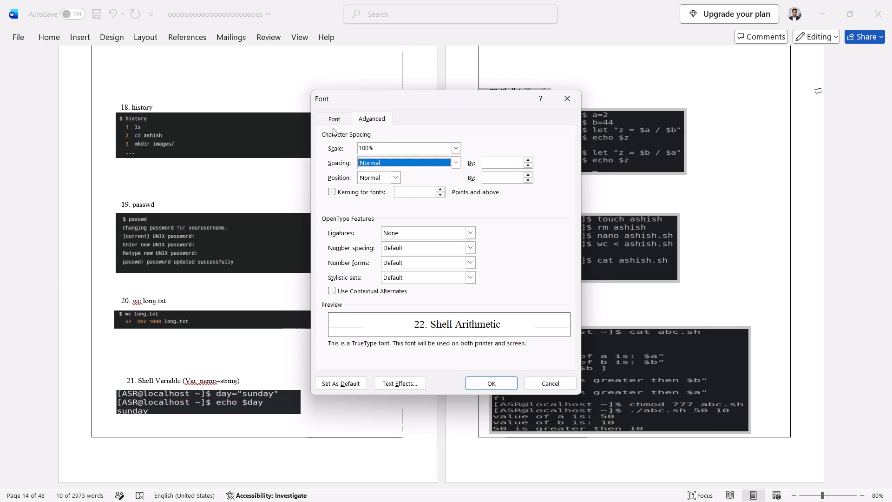
click(324, 118)
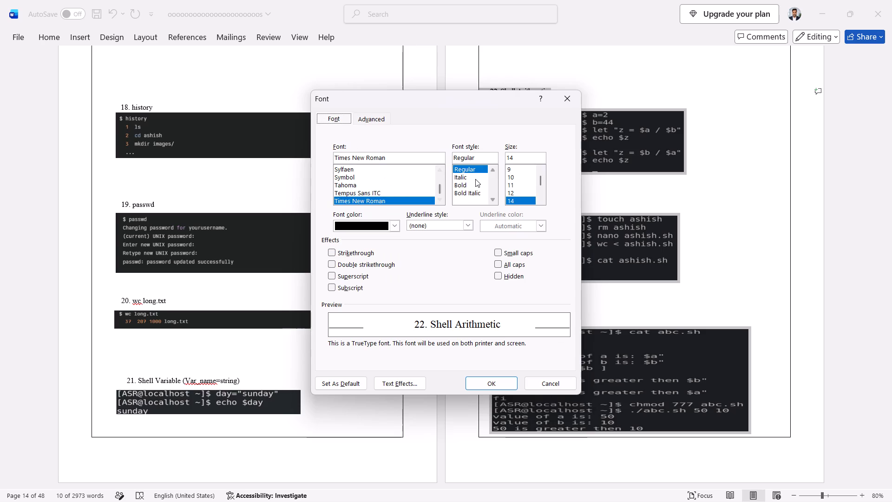
click(518, 191)
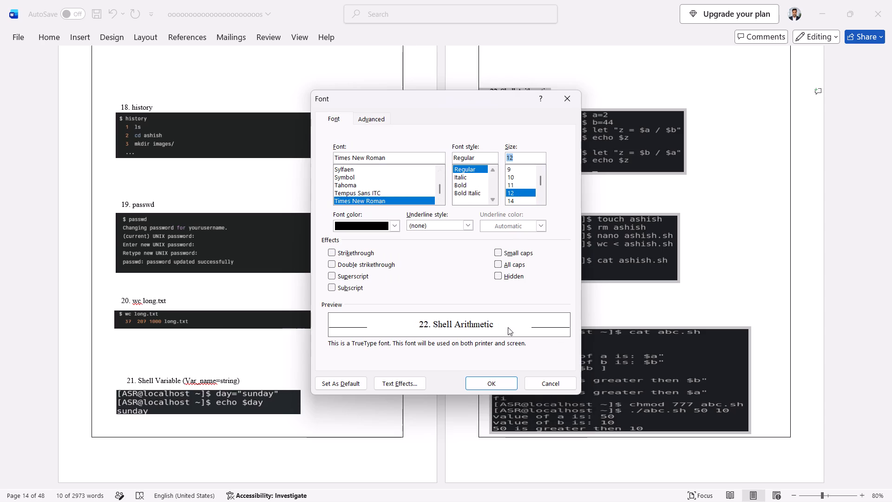
click(494, 384)
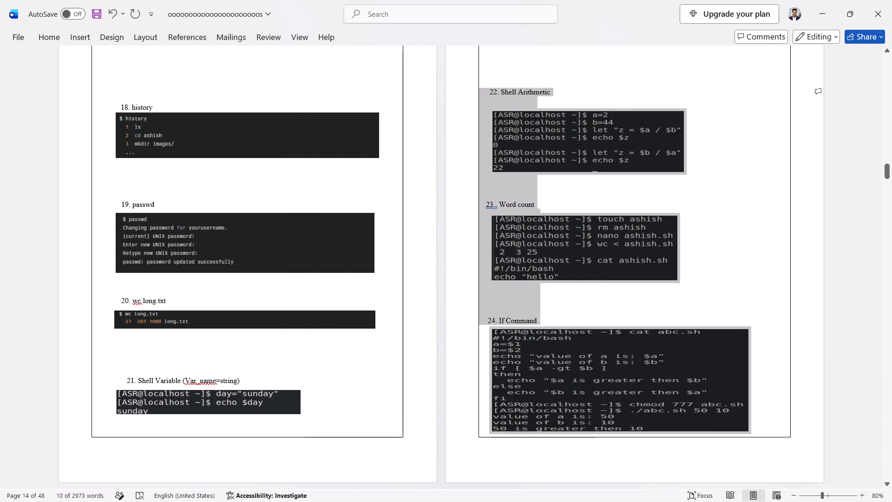
click(584, 313)
Format the "27. For Loop" line with font size 12 and Normal character spacing.
scroll(584, 313, down, 6)
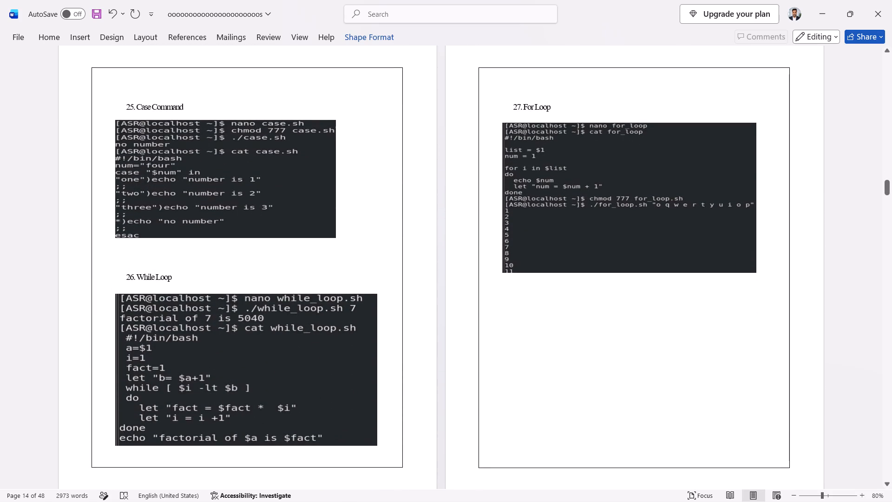
drag(512, 108, 558, 106)
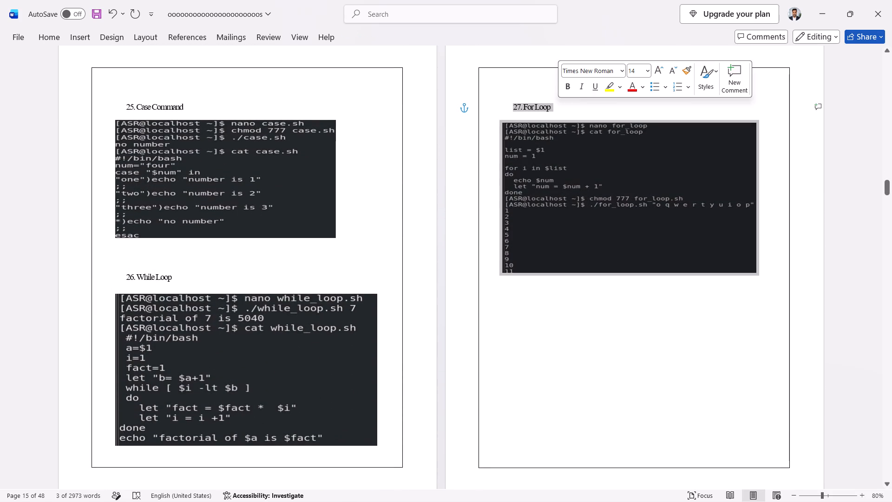
key(ctrl+d)
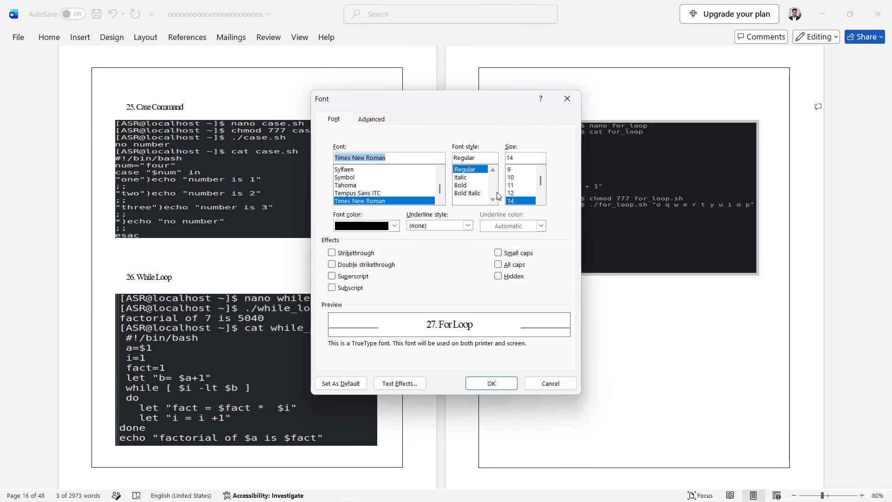
click(514, 194)
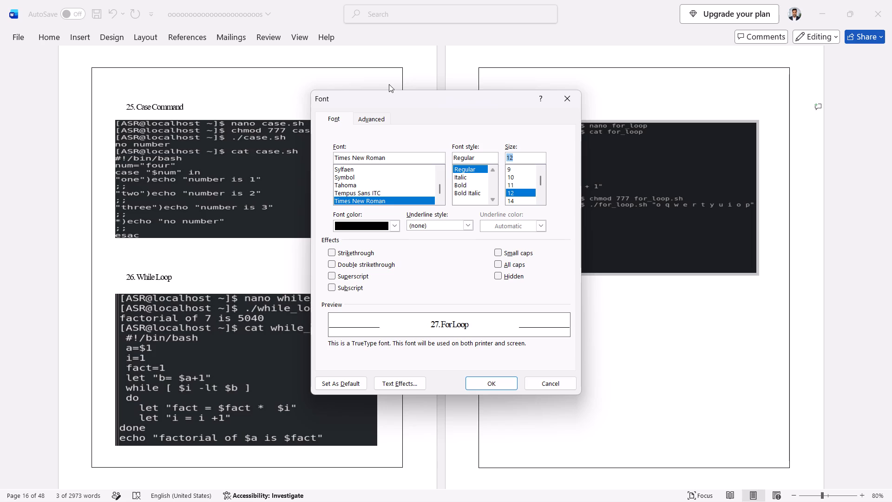
click(373, 114)
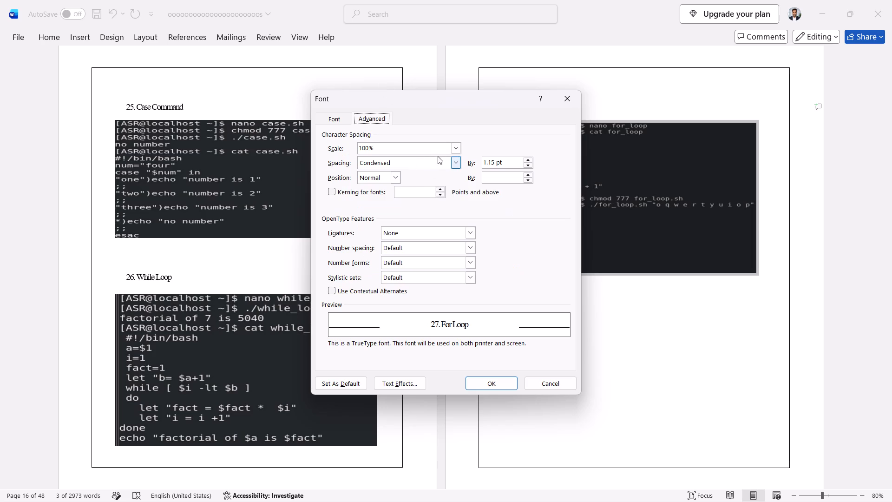
click(458, 163)
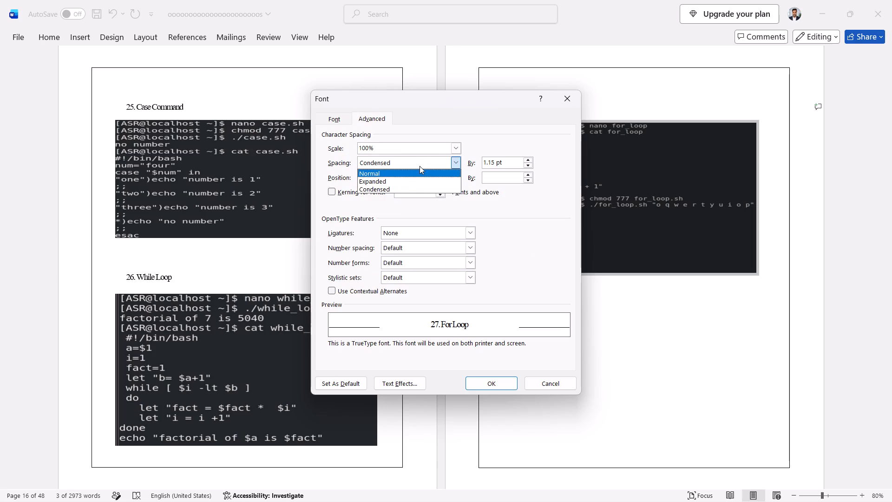
click(420, 166)
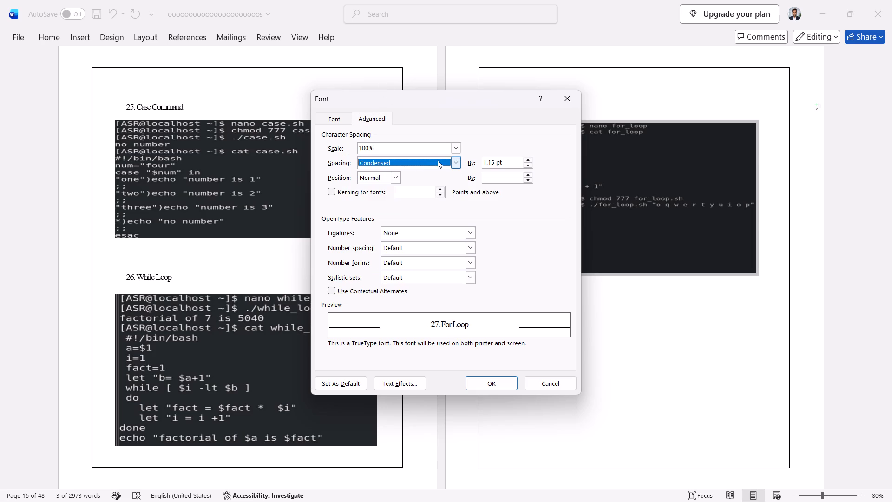
click(454, 159)
click(424, 173)
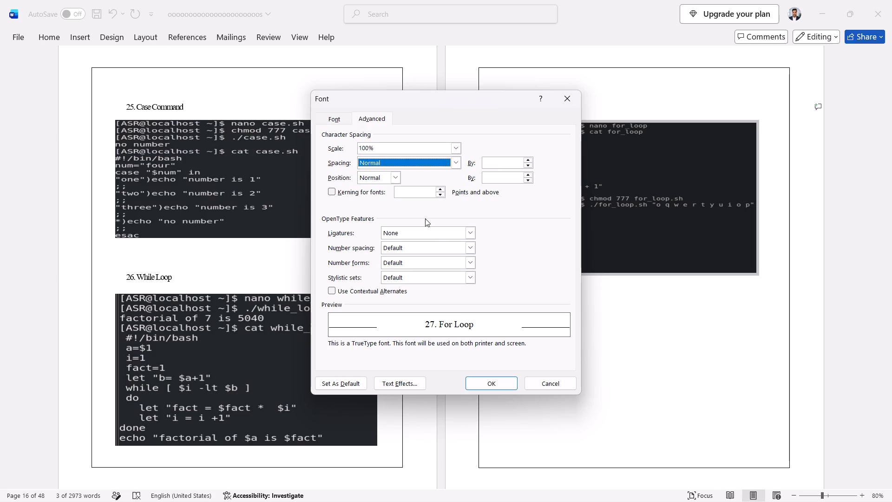
click(494, 378)
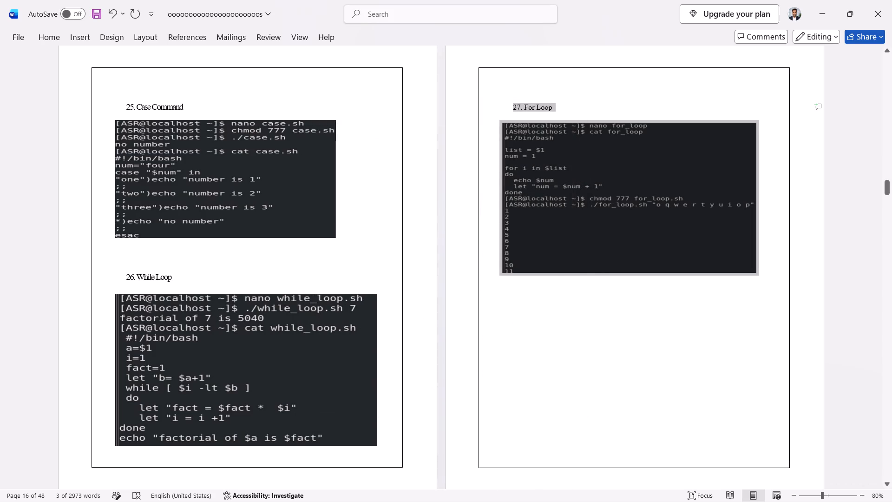
Format the lines "25. Case Command" and "26. While Loop" with Normal character spacing and font size 12.
drag(123, 102, 161, 175)
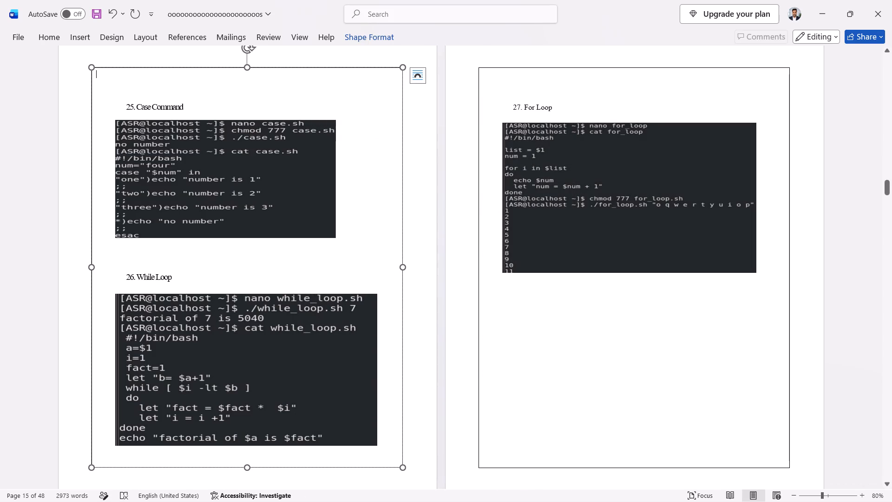
click(123, 109)
drag(123, 109, 166, 233)
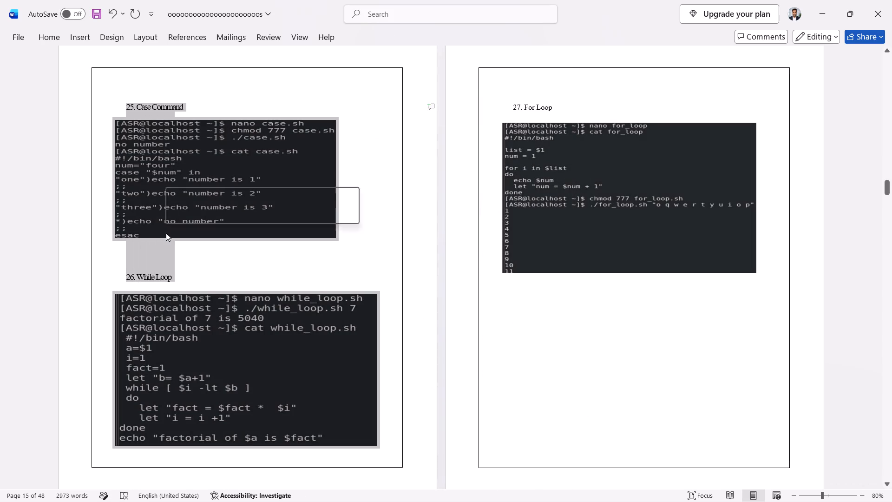
key(ctrl+d)
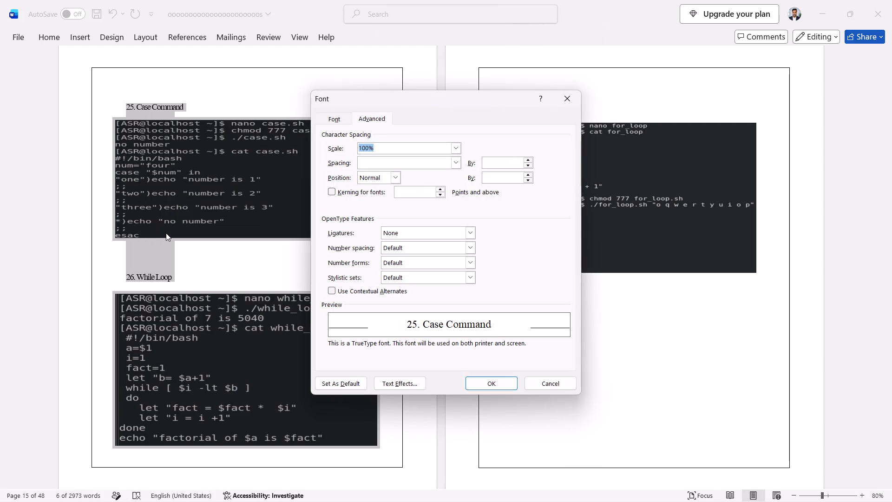
click(452, 163)
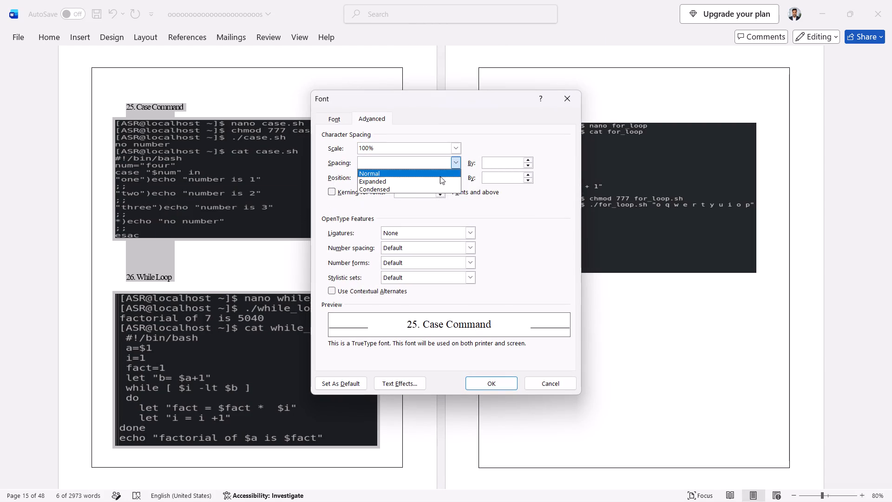
click(422, 172)
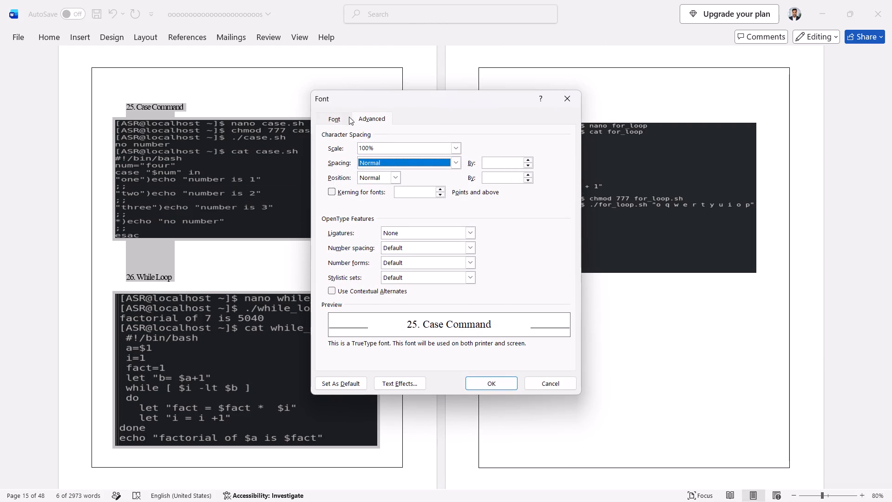
click(346, 116)
click(515, 190)
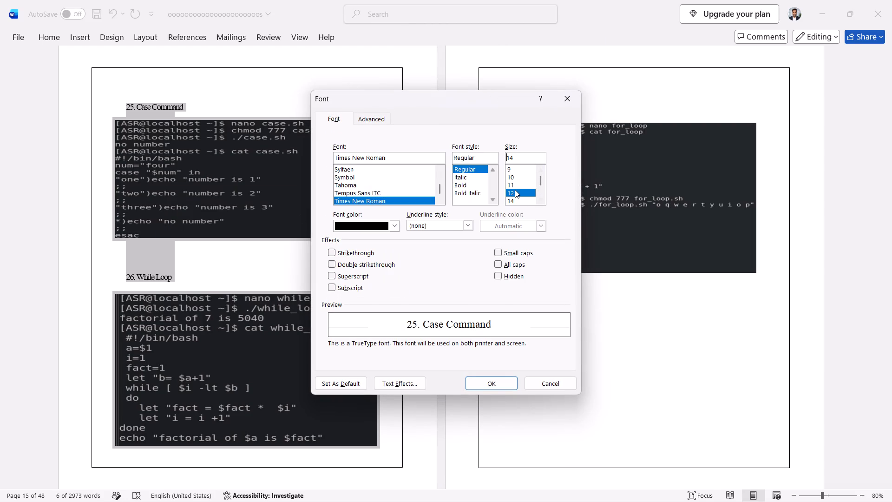
click(491, 383)
click(352, 298)
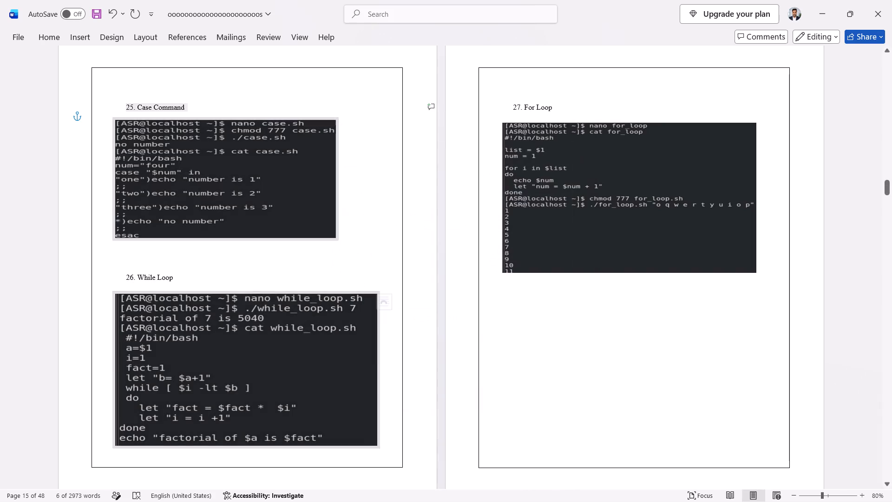
click(555, 373)
Format the "Experiment 2:" heading with font size 16 and Normal character spacing.
scroll(555, 373, down, 4)
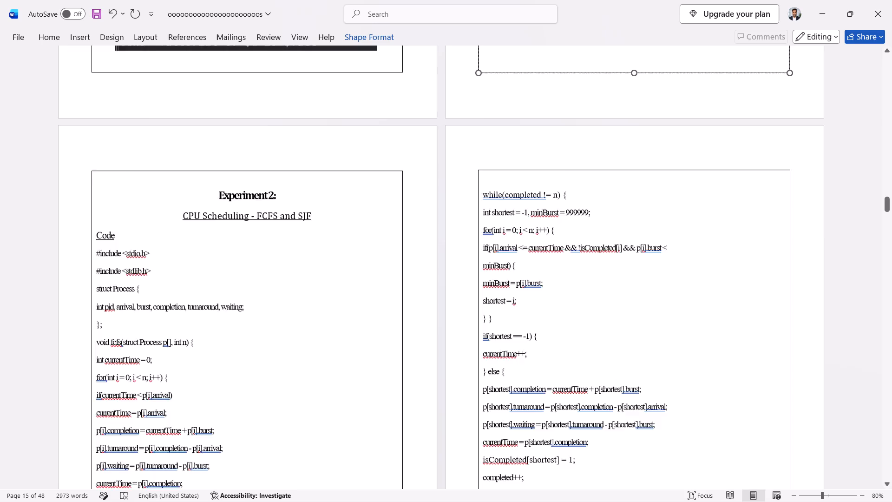
scroll(555, 373, down, 1)
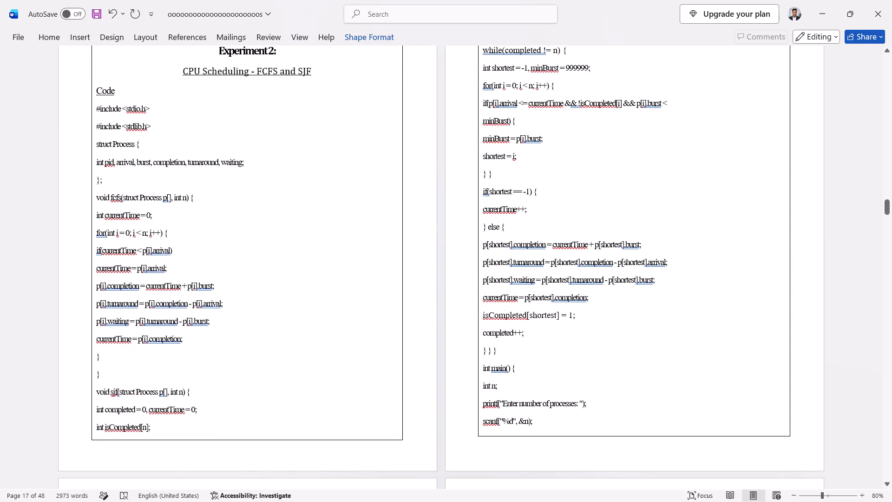
drag(218, 52, 279, 51)
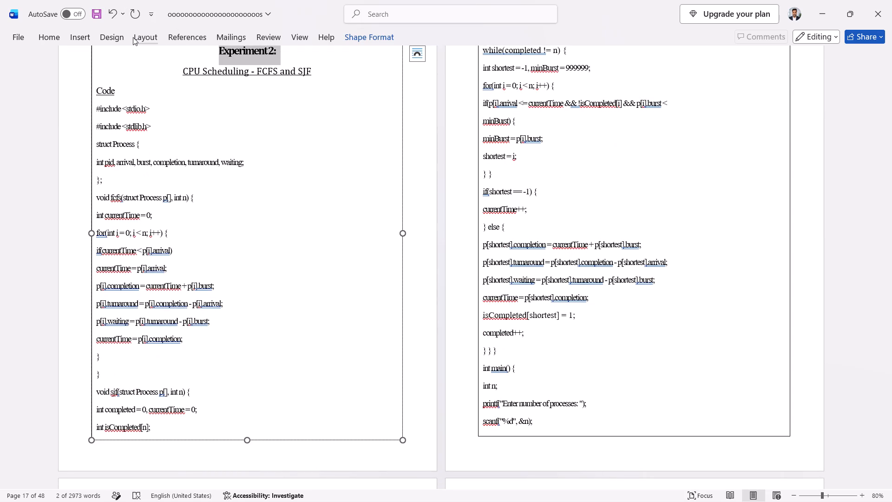
key(ctrl+d)
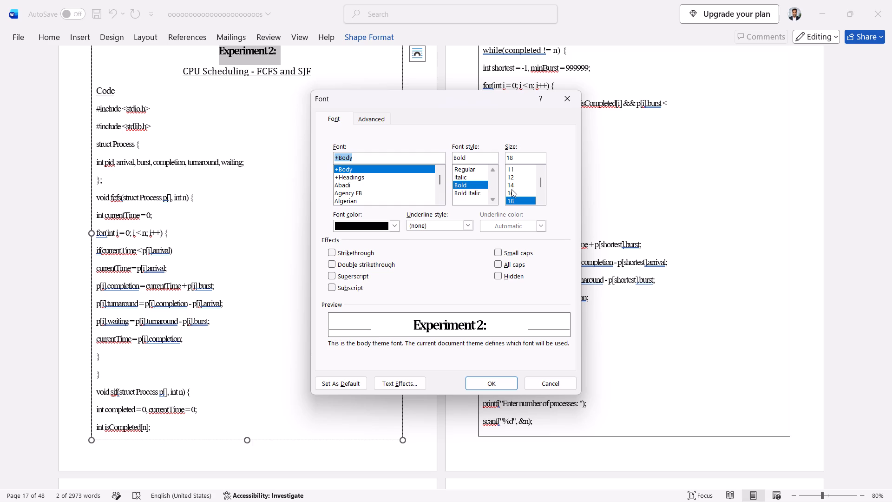
click(510, 191)
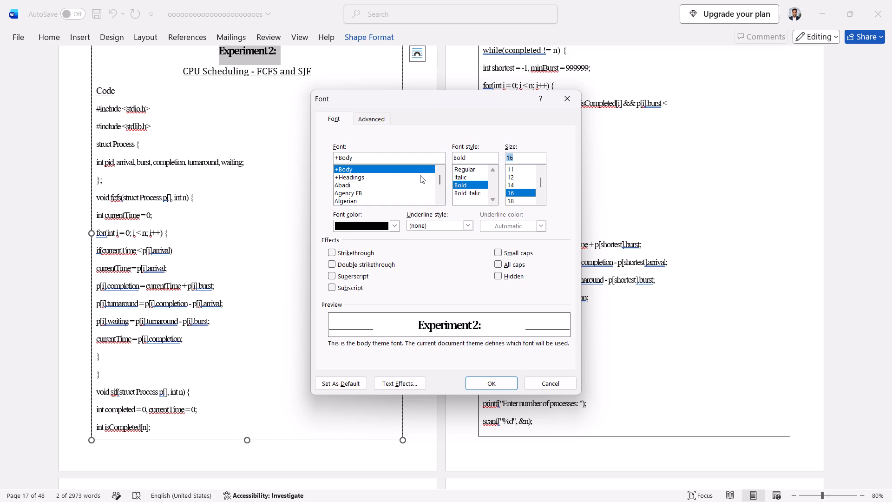
click(380, 117)
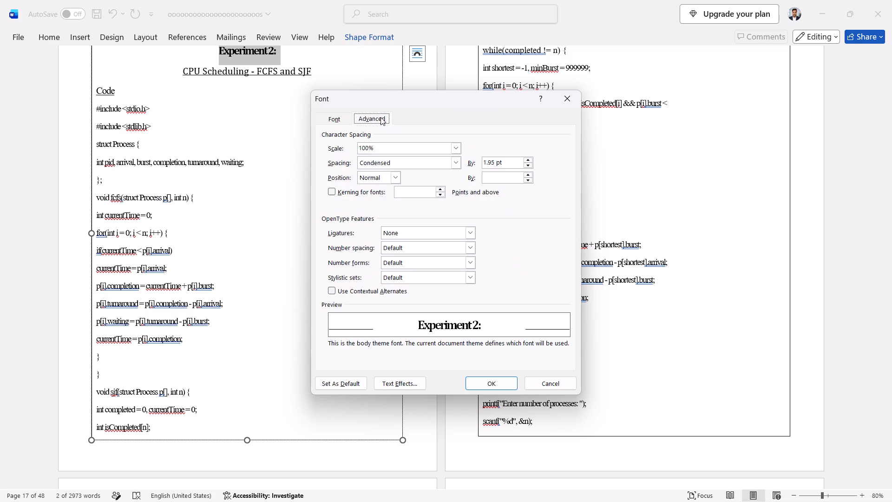
click(457, 164)
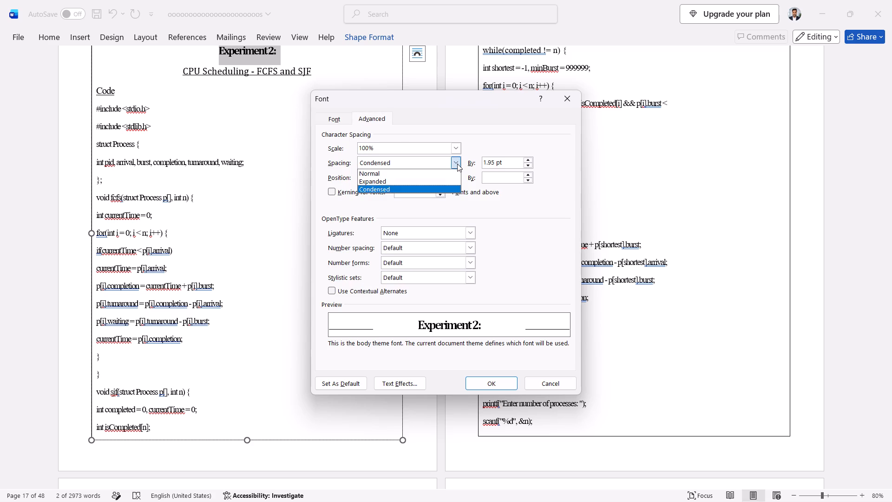
click(426, 173)
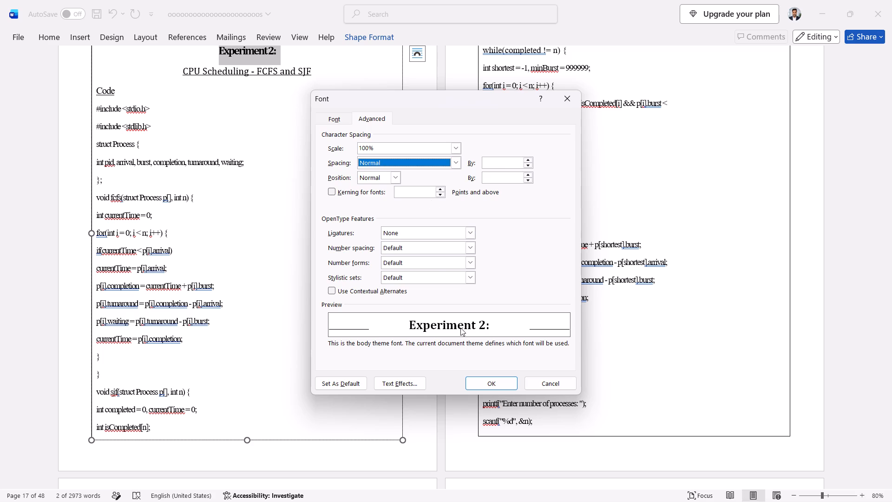
click(491, 382)
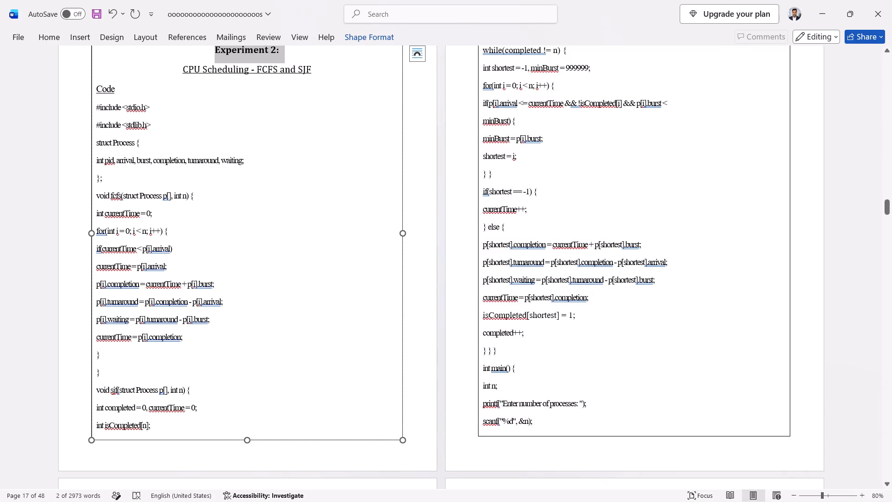
Reduce the "CPU Scheduling - FCFS and SJF" subtitle to font size 14 and check its font settings.
drag(182, 67, 232, 71)
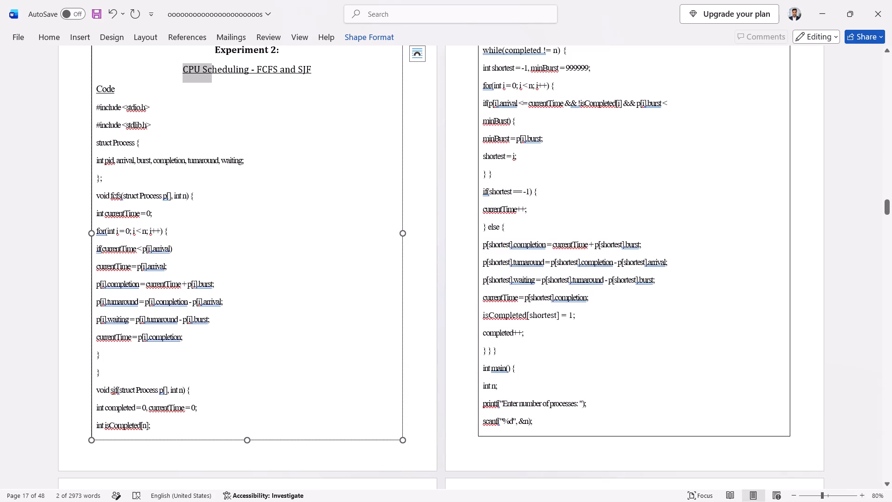
drag(232, 71, 313, 73)
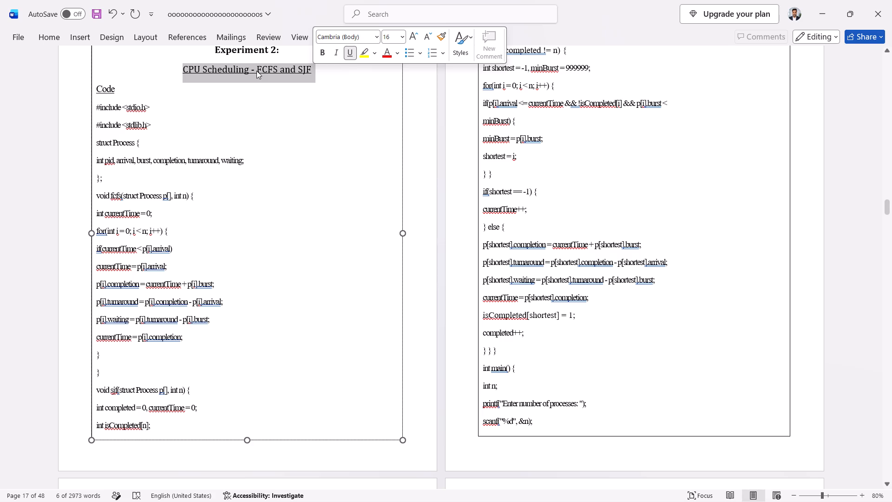
click(426, 37)
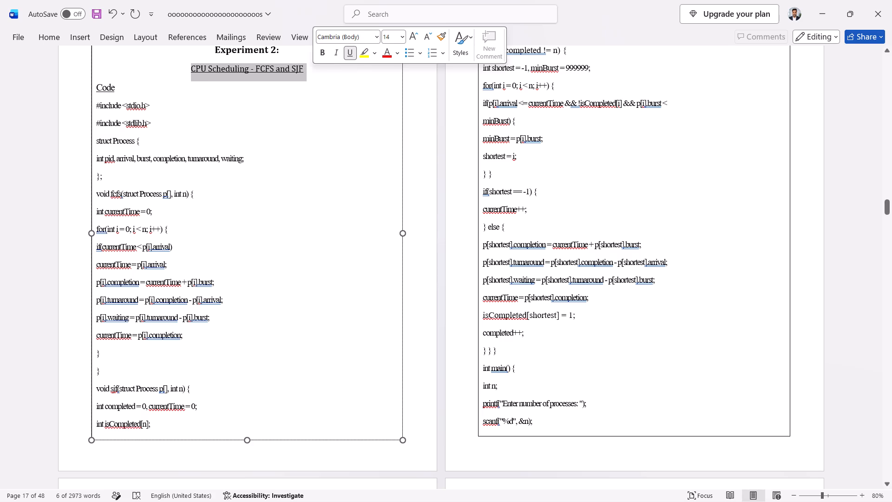
key(ctrl+d)
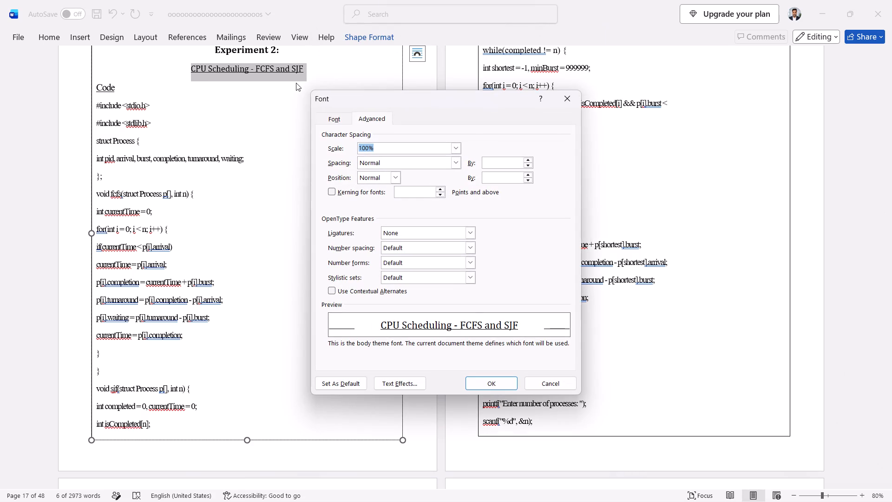
click(342, 120)
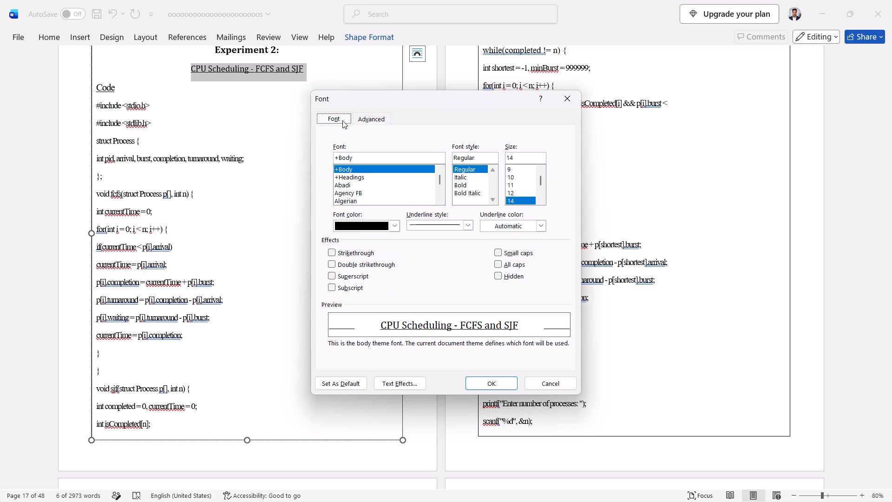
click(498, 380)
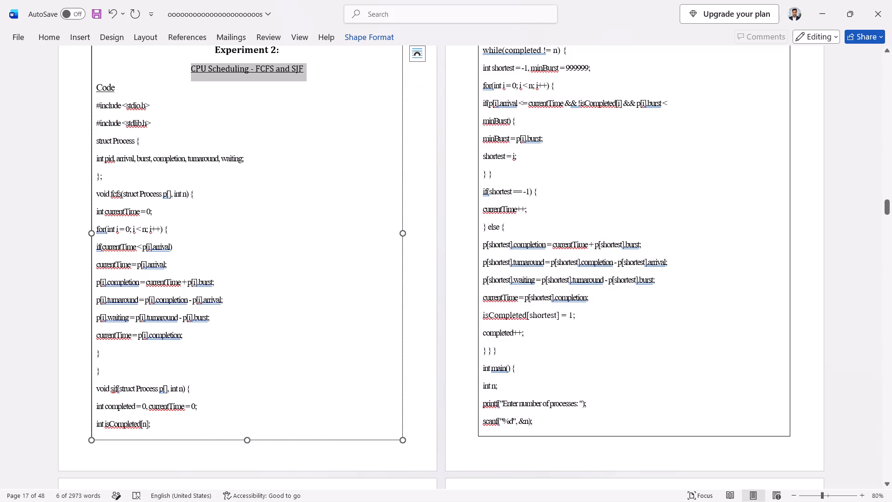
Format the Experiment 2 code from "#include <stdio.h>" to "int isCompleted[n];" with font size 12 and Normal character spacing.
drag(95, 103, 250, 418)
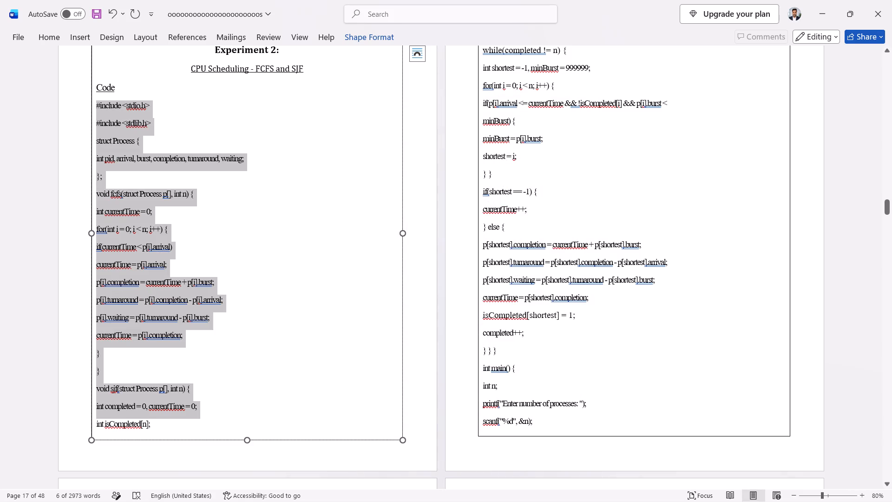
drag(250, 418, 251, 426)
key(ctrl+d)
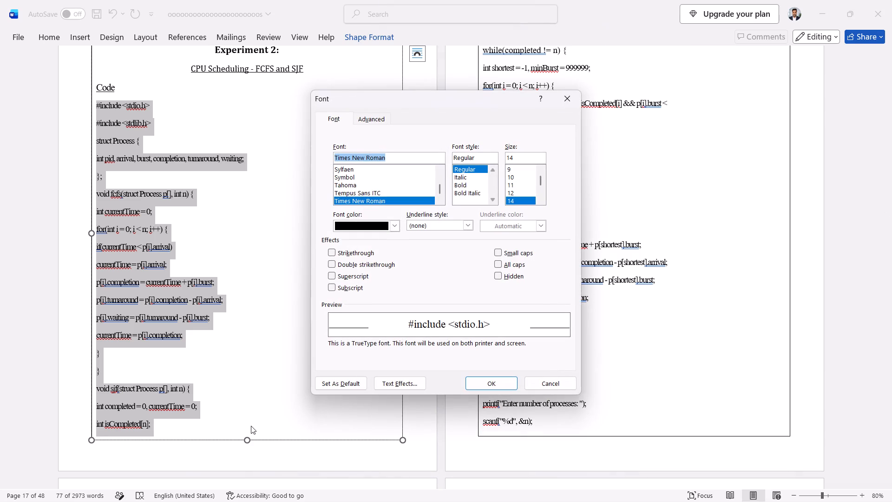
click(512, 195)
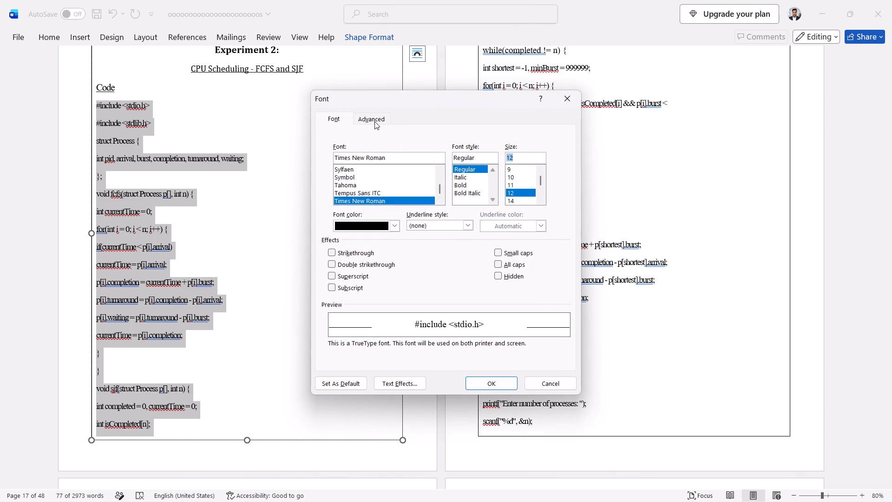
click(374, 121)
click(454, 163)
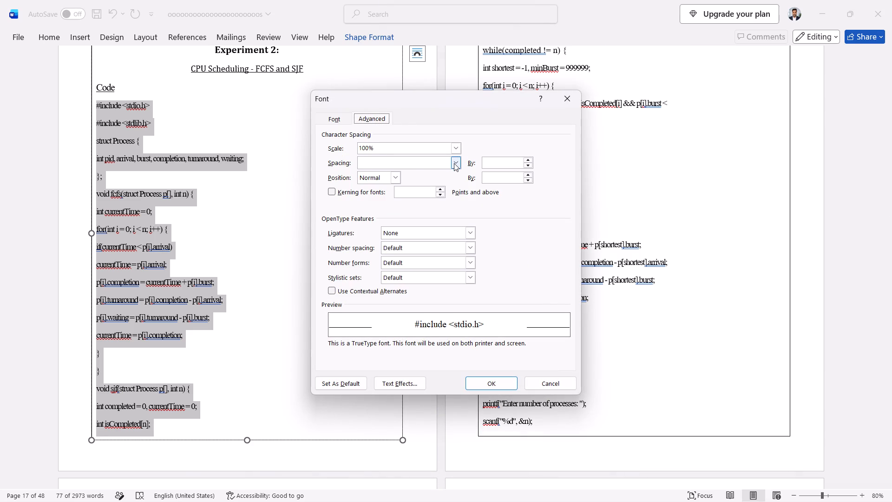
click(433, 172)
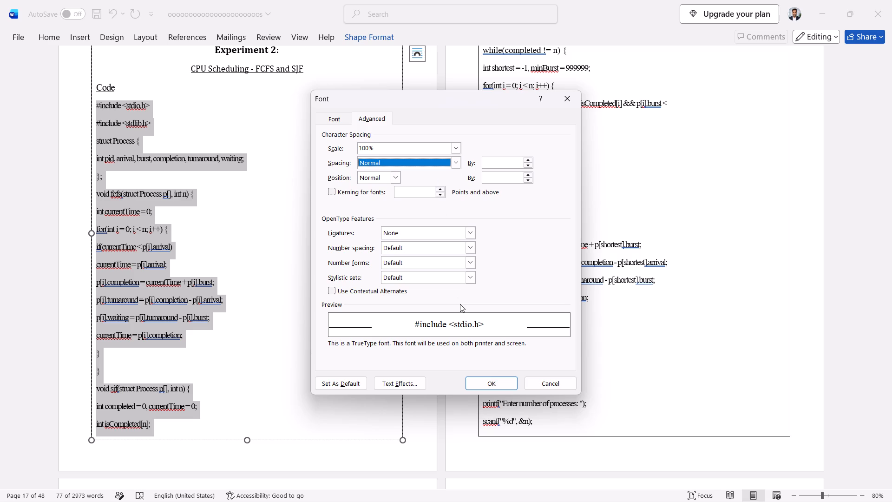
double_click(496, 378)
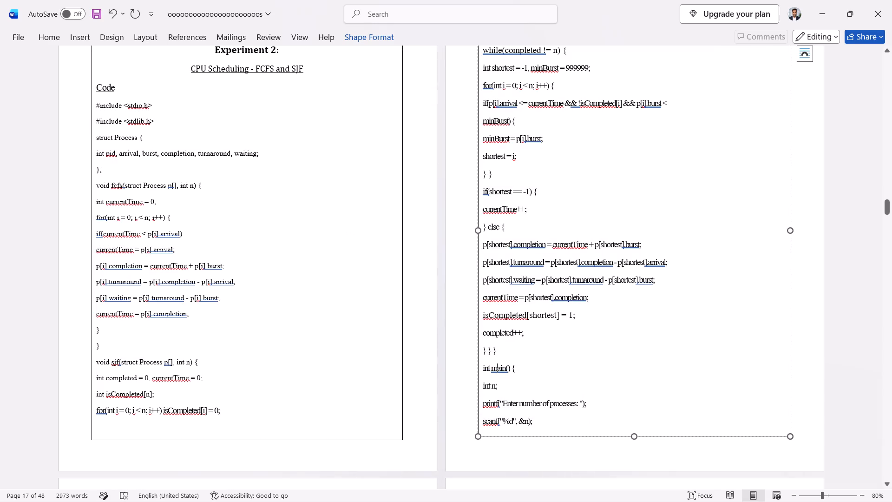
click(288, 378)
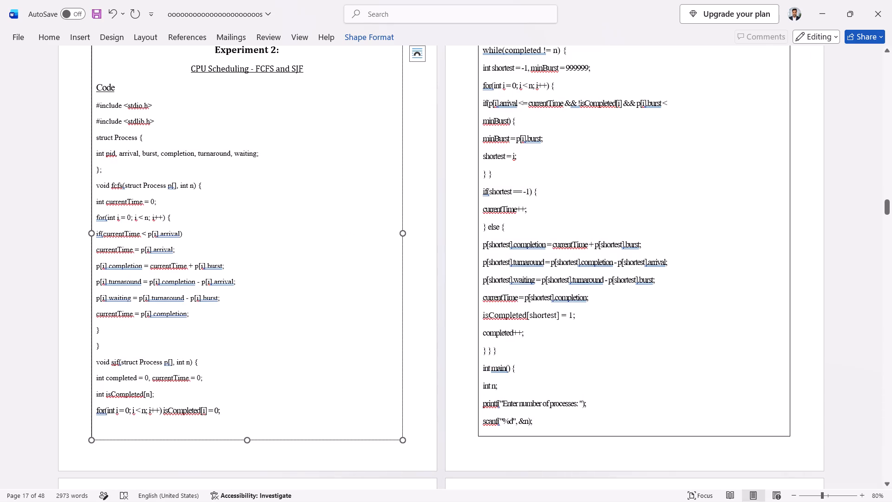
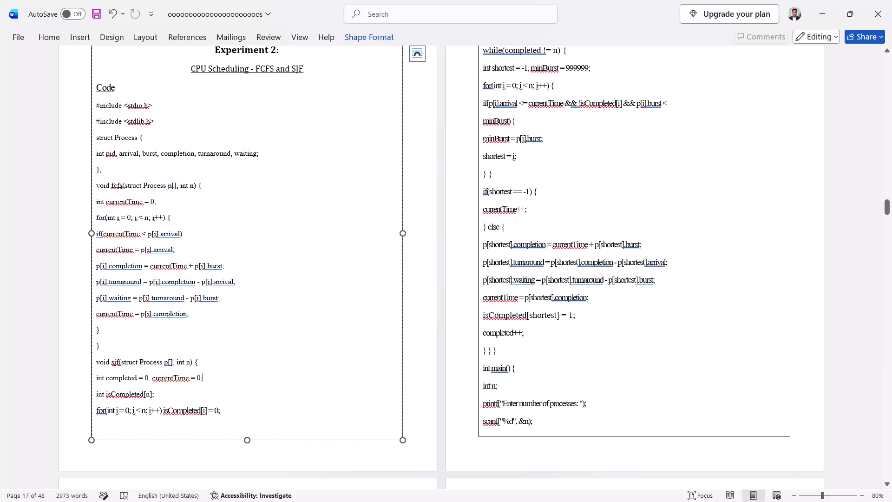
Format the Experiment 2 code on page 18, from "while(completed != n) {" to the scanf line, with Normal character spacing and font size 12.
scroll(662, 198, up, 1)
scroll(634, 181, down, 1)
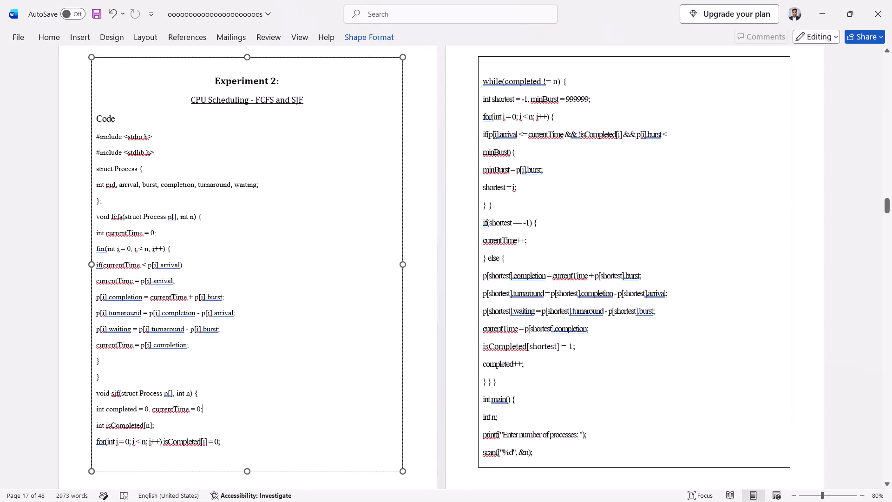
drag(482, 82, 639, 405)
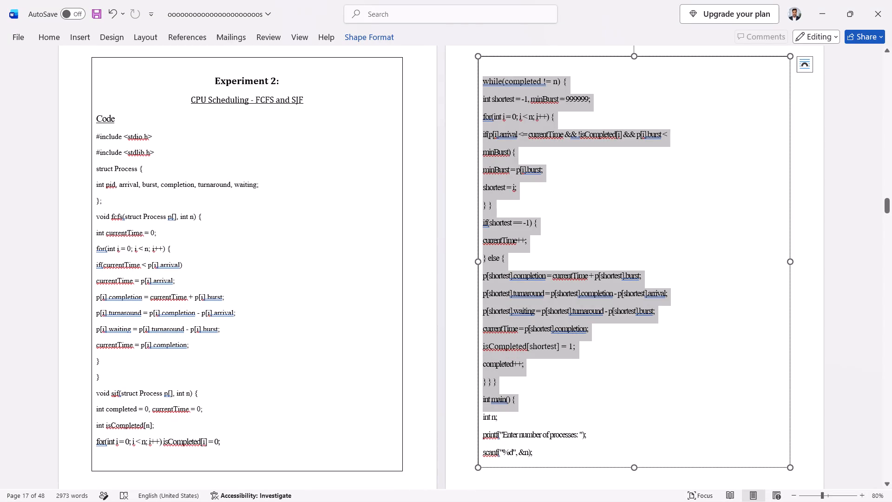
drag(639, 405, 656, 451)
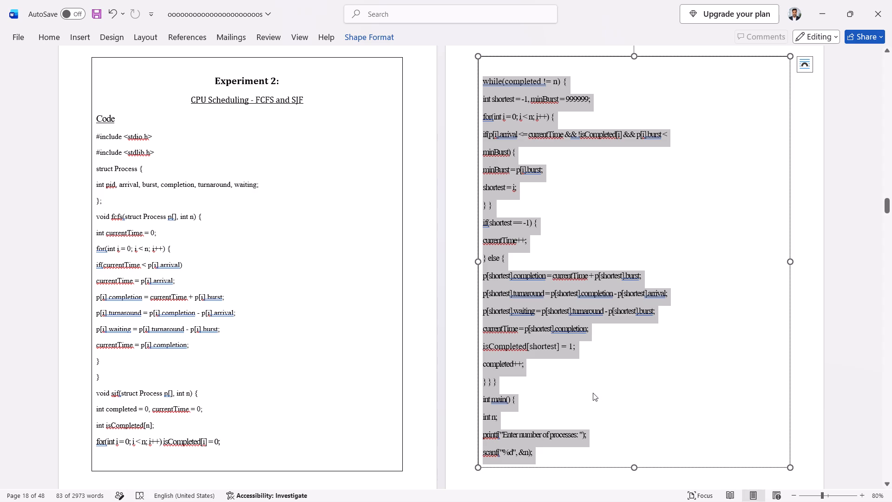
key(ctrl+d)
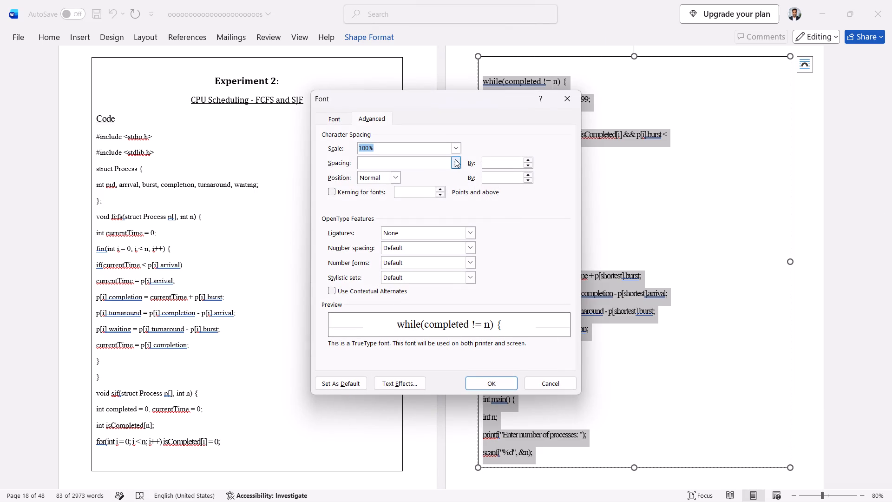
click(455, 159)
click(426, 175)
click(344, 118)
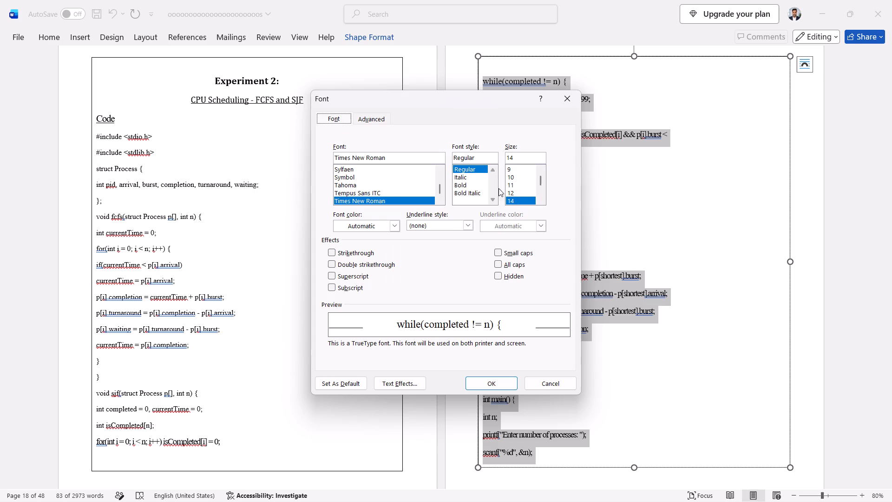
click(511, 193)
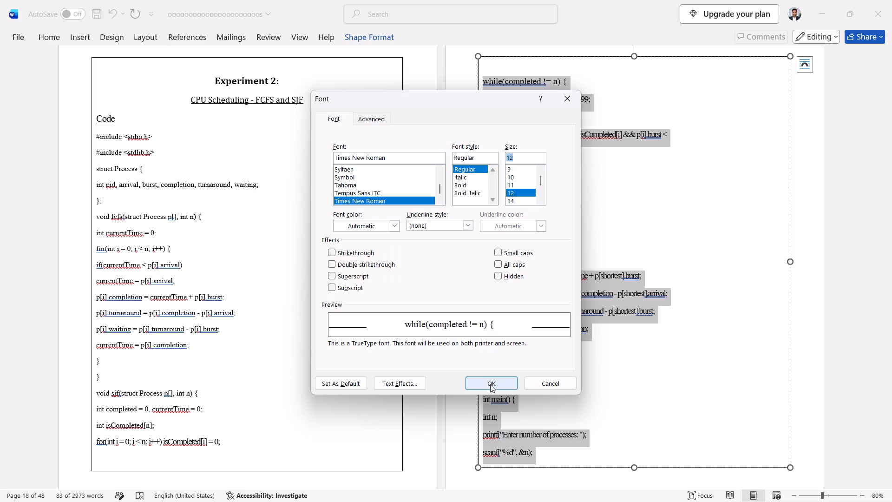
click(490, 384)
click(620, 380)
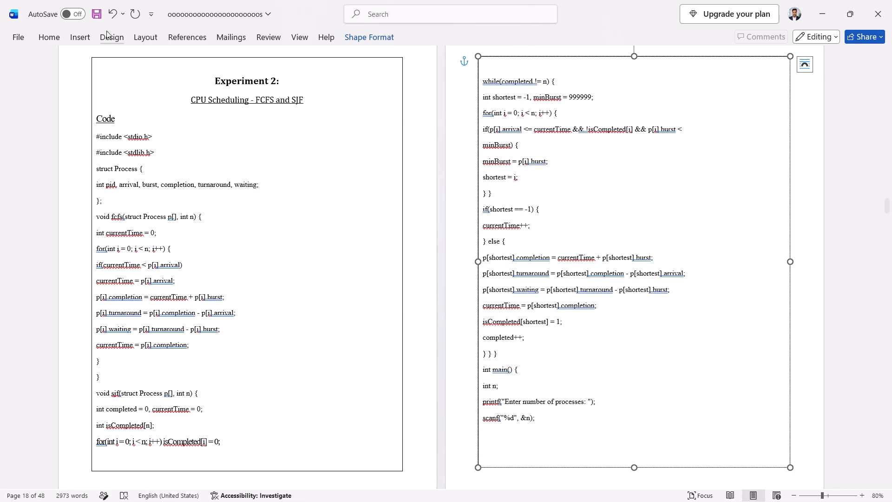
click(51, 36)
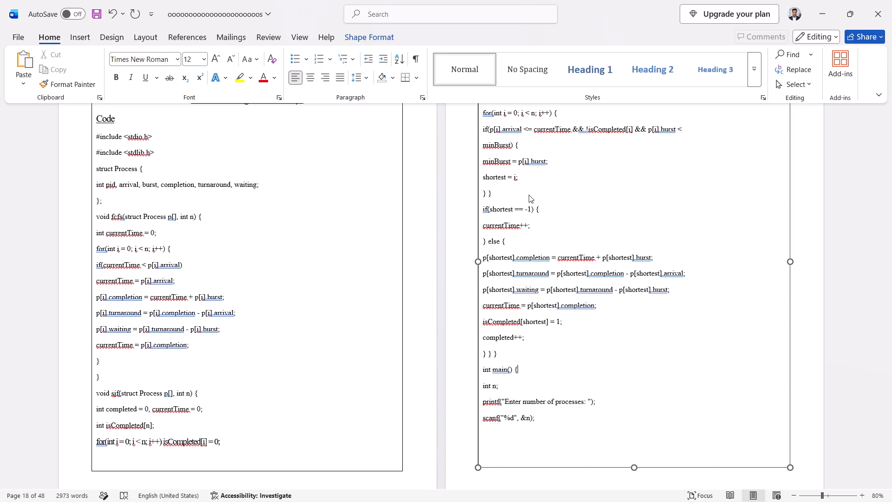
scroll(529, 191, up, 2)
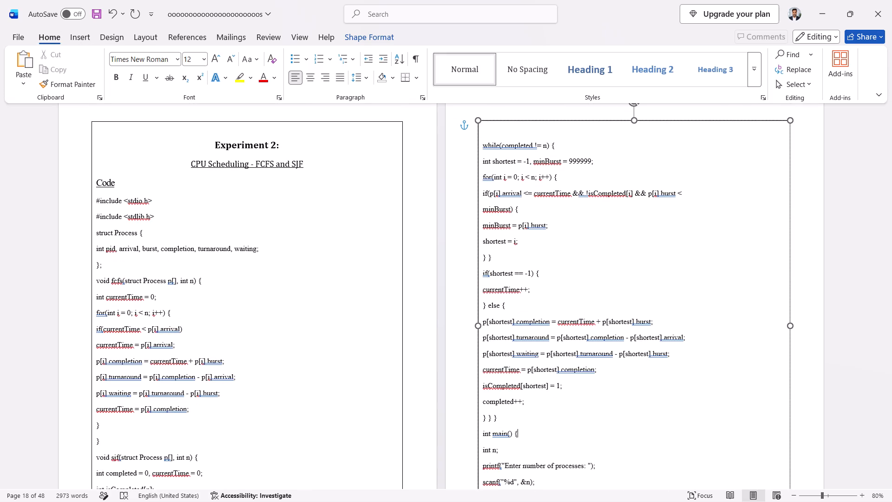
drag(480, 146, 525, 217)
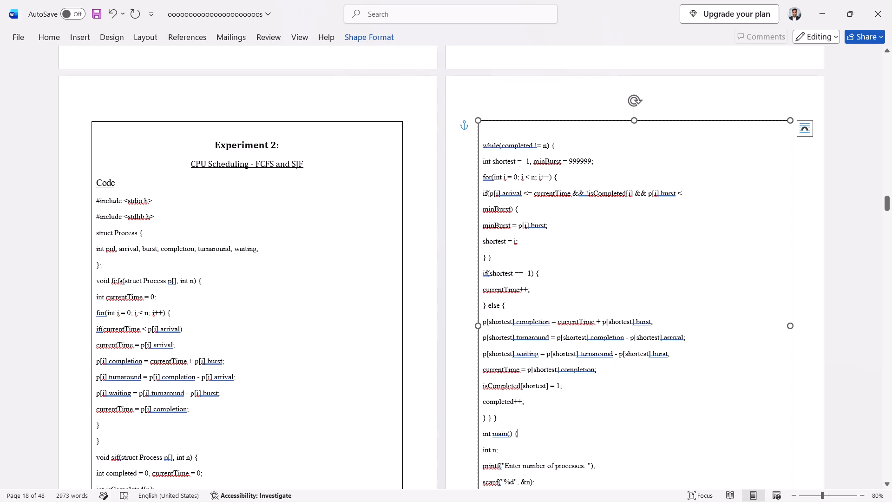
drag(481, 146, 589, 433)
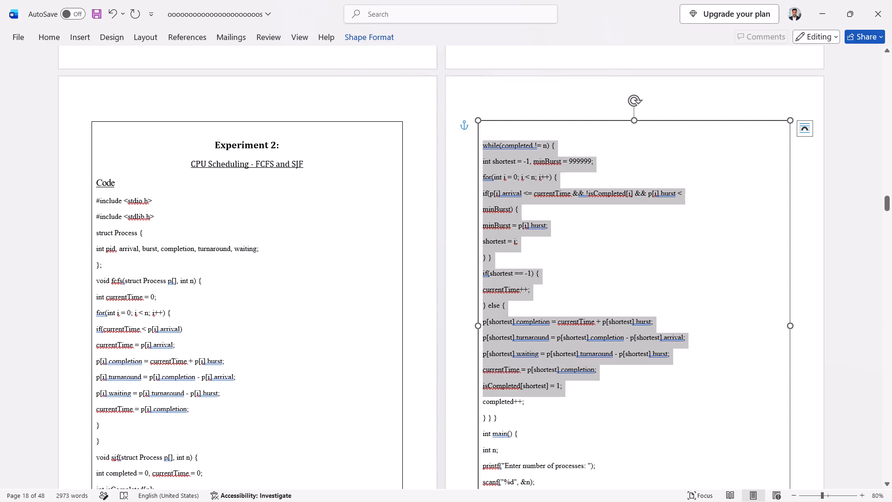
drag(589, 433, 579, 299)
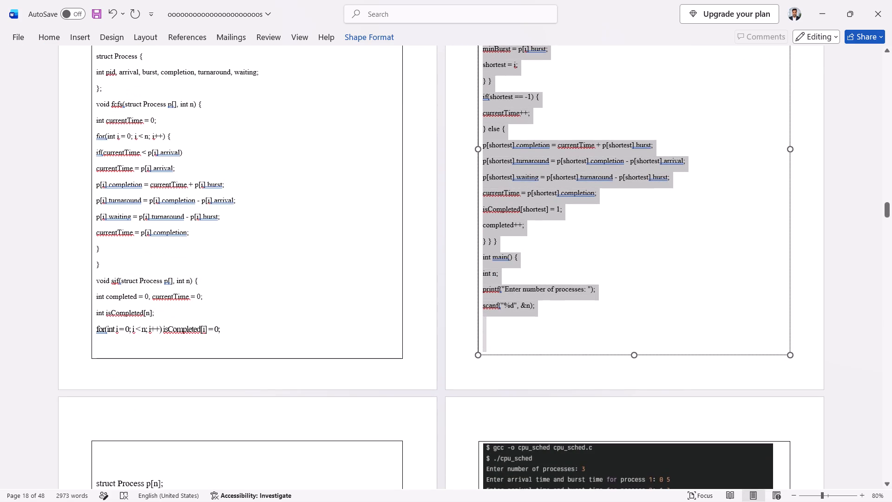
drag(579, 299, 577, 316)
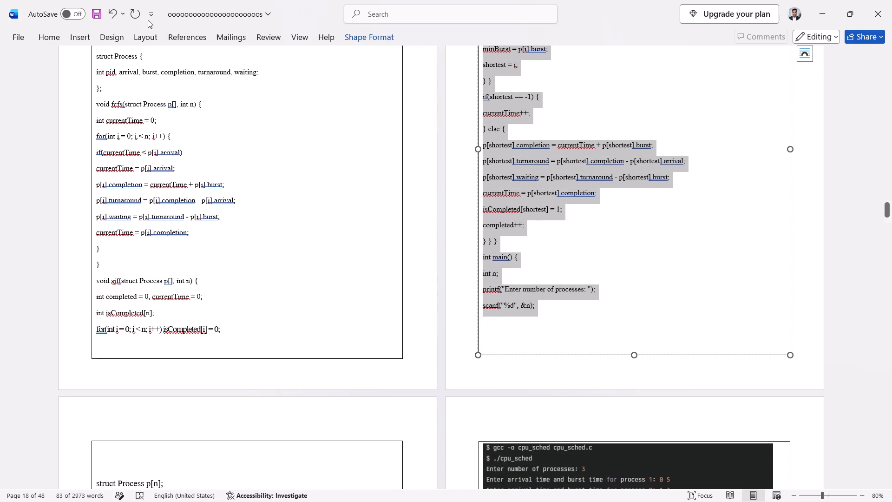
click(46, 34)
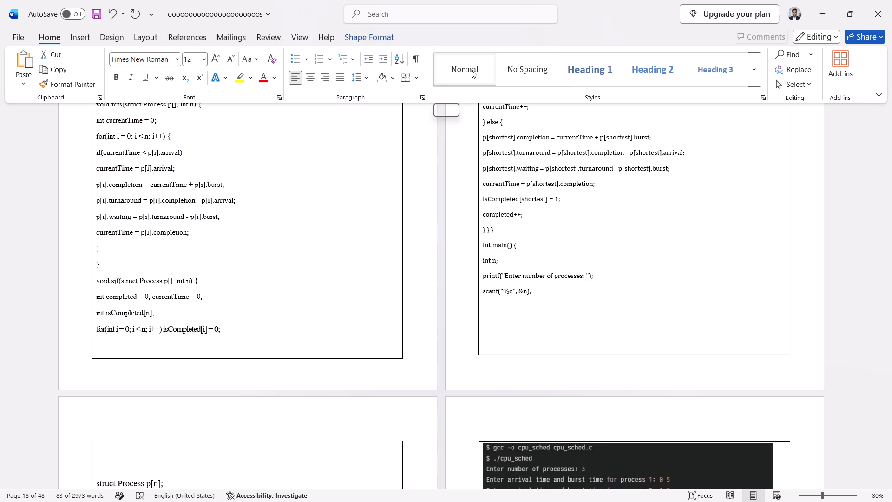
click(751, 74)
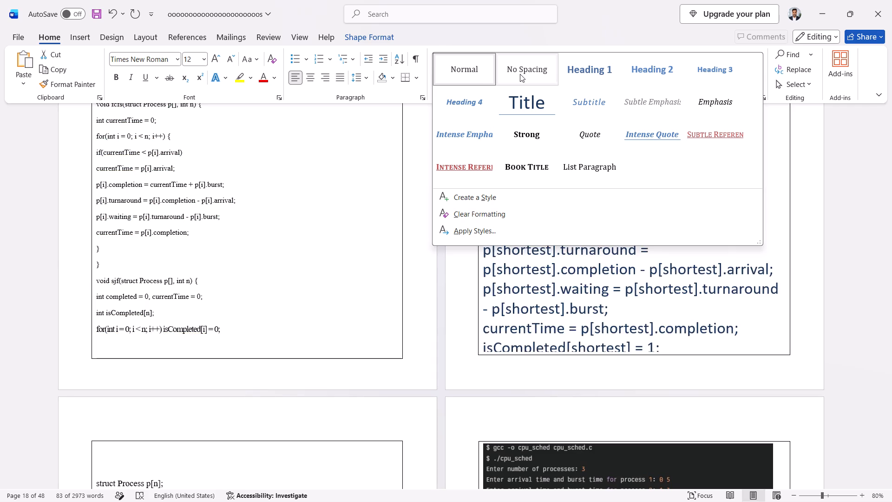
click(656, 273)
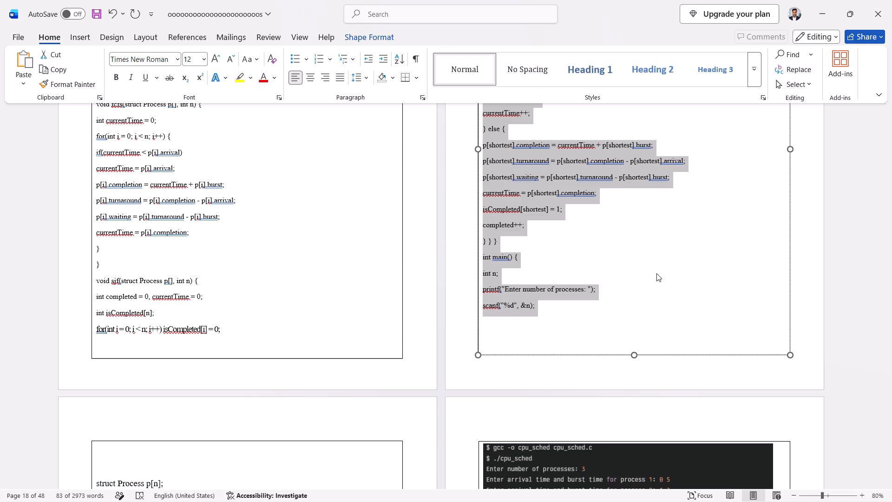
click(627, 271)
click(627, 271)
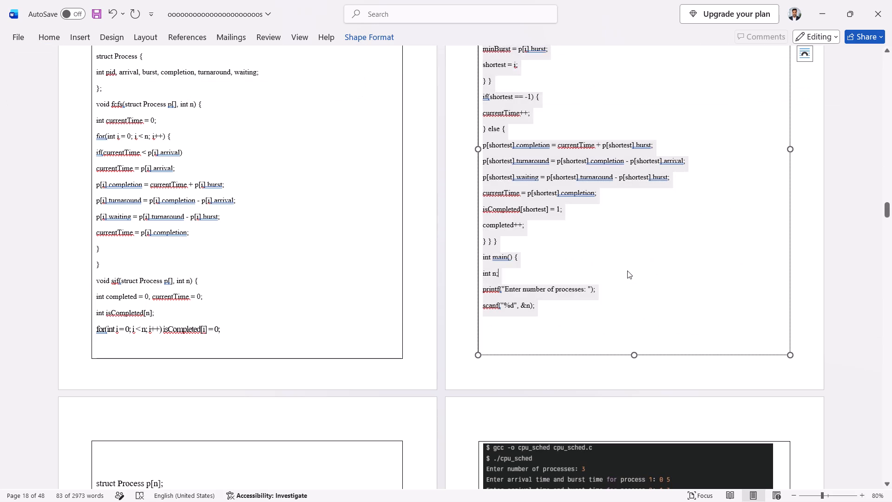
Format the Experiment 2 code on page 19, from "struct Process p[n];" to the final closing brace, with font size 12 and Normal character spacing.
scroll(627, 271, up, 1)
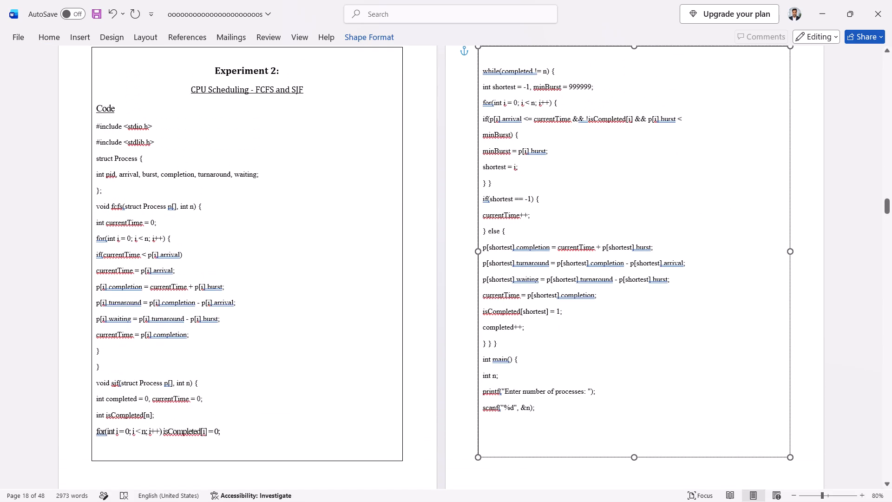
scroll(627, 271, down, 1)
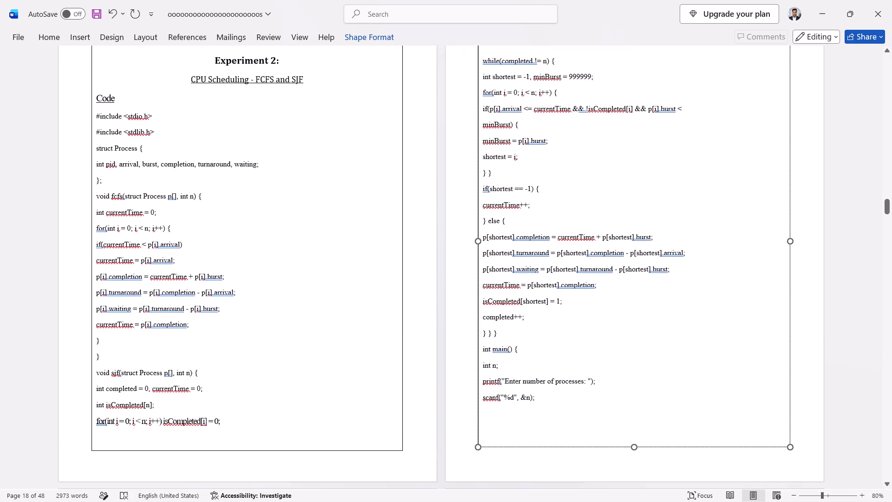
scroll(627, 271, down, 1)
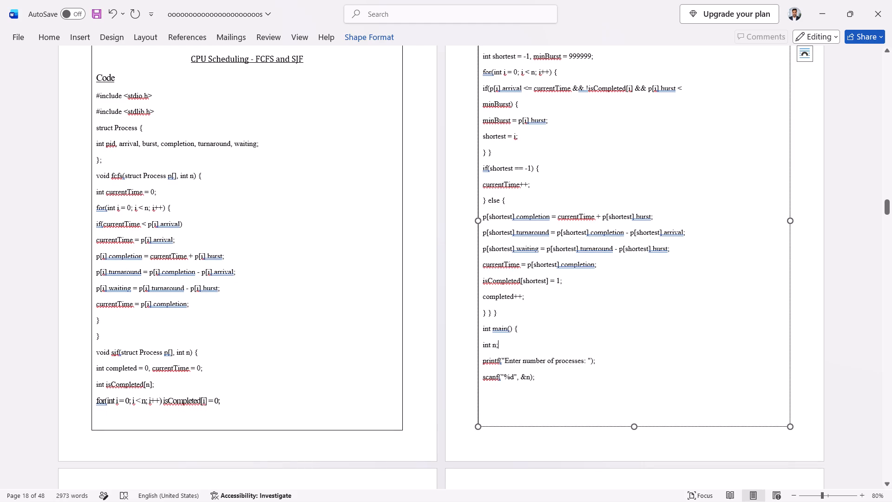
scroll(627, 271, down, 1)
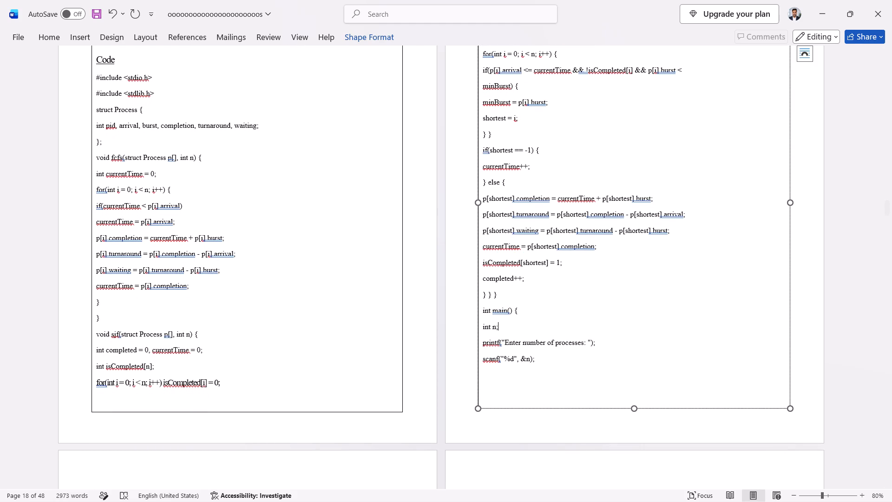
scroll(627, 271, down, 5)
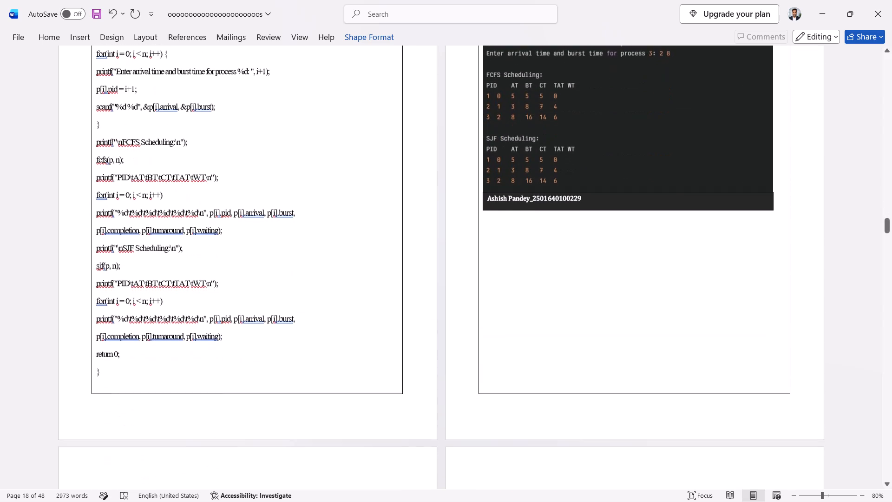
scroll(627, 271, up, 2)
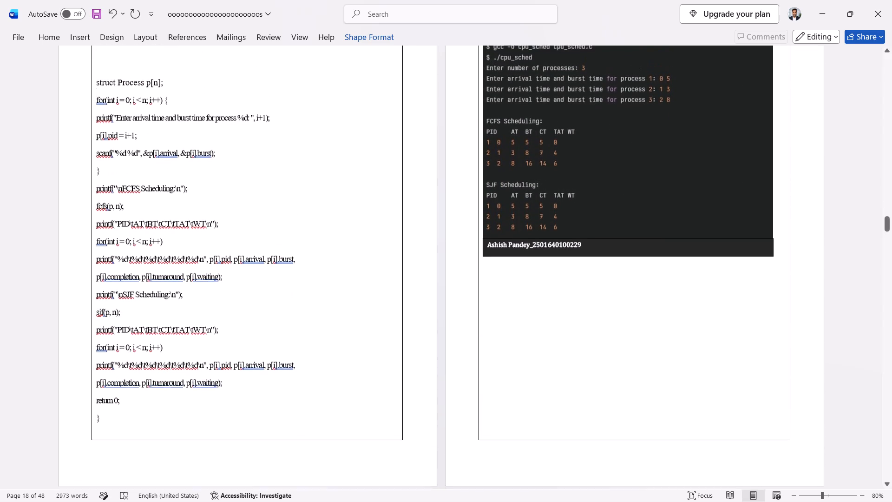
scroll(627, 271, up, 1)
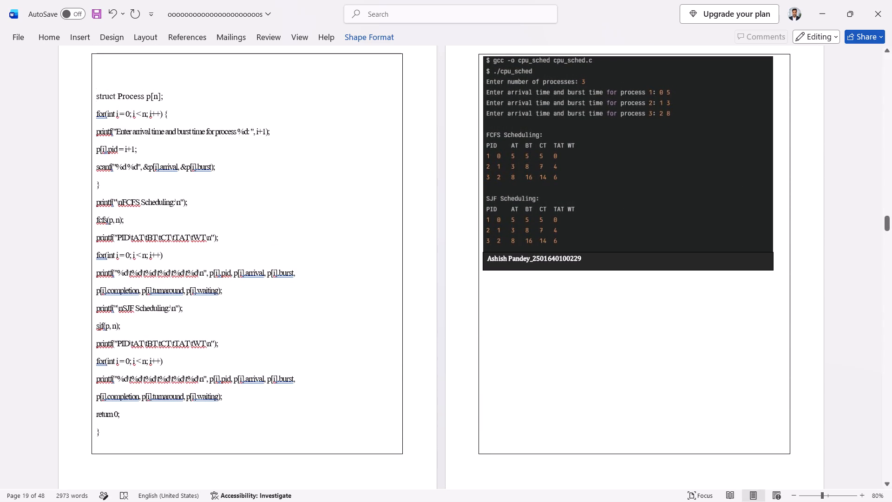
drag(96, 96, 165, 183)
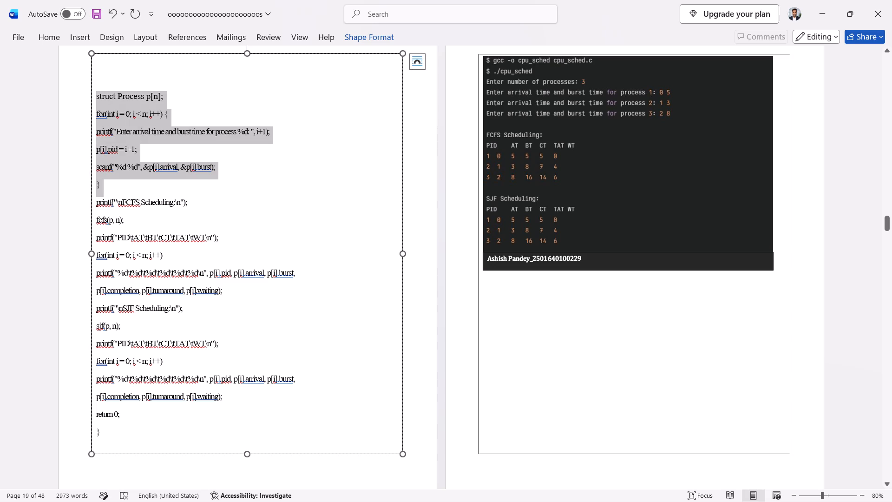
drag(165, 183, 282, 404)
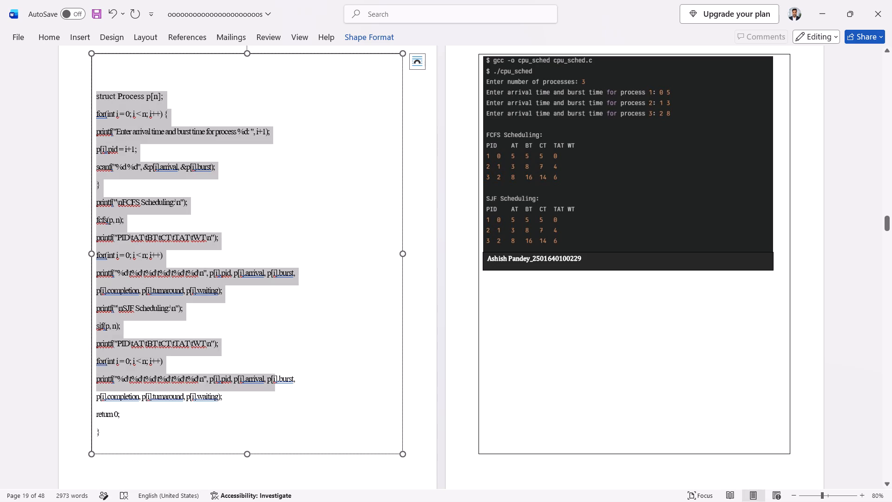
drag(282, 404, 294, 430)
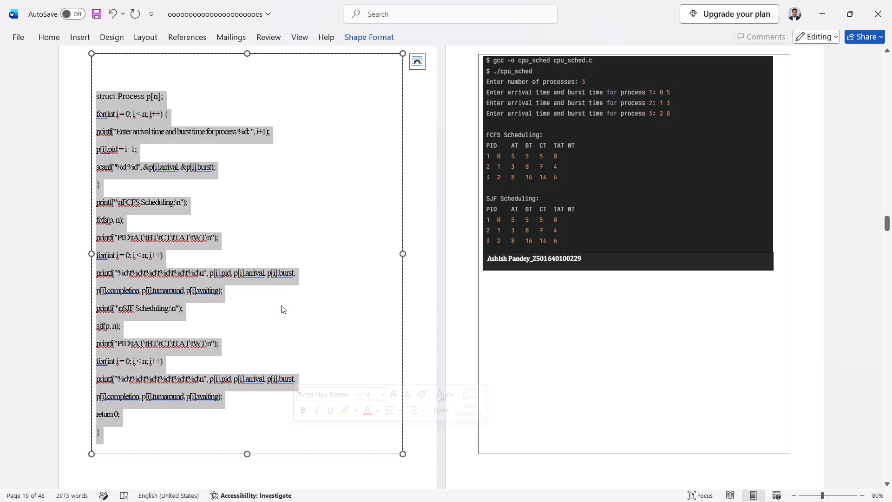
click(52, 42)
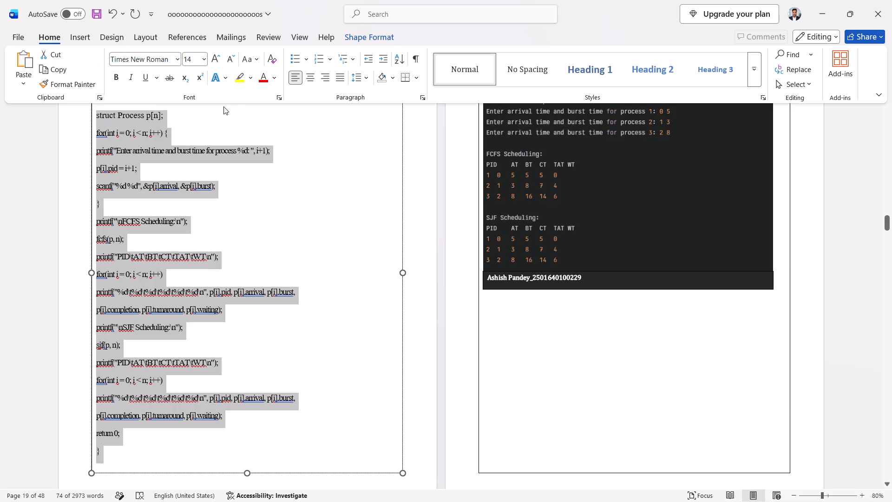
click(233, 60)
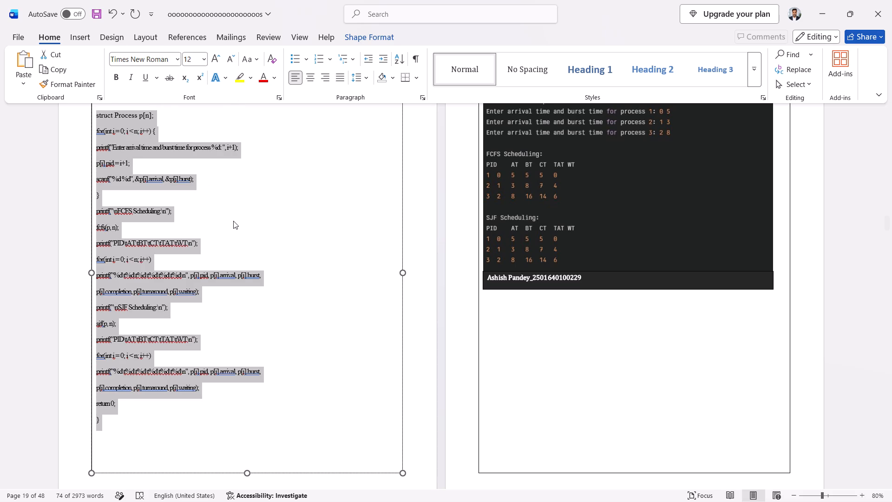
key(ctrl+d)
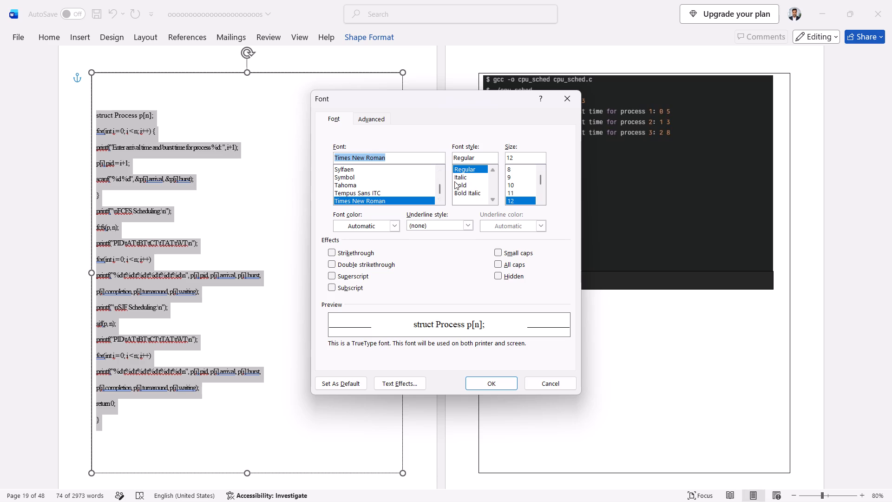
click(373, 118)
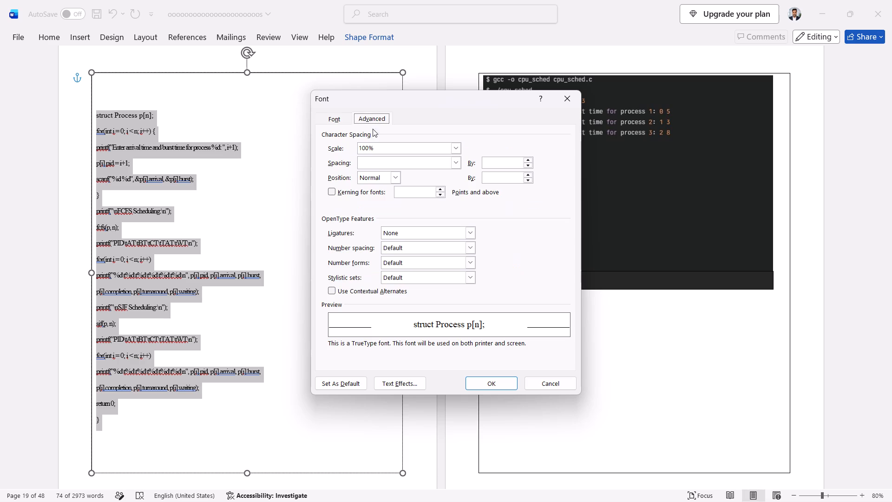
click(442, 162)
click(423, 172)
click(476, 382)
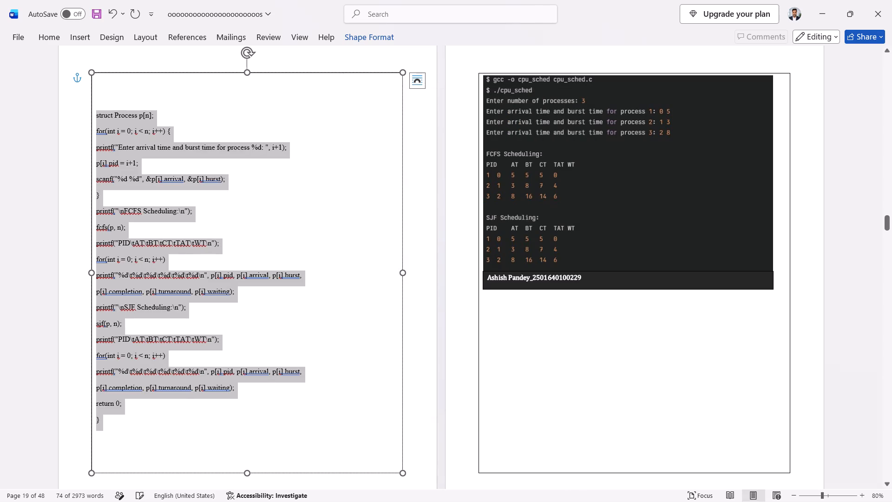
click(323, 350)
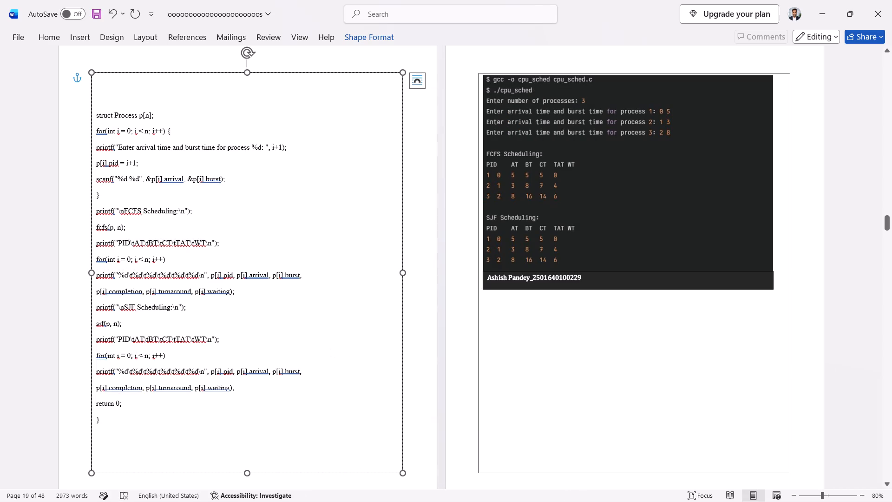
Remove the blank line above "struct Process p[n];" at the start of the page 19 code.
click(97, 112)
key(BackSpace)
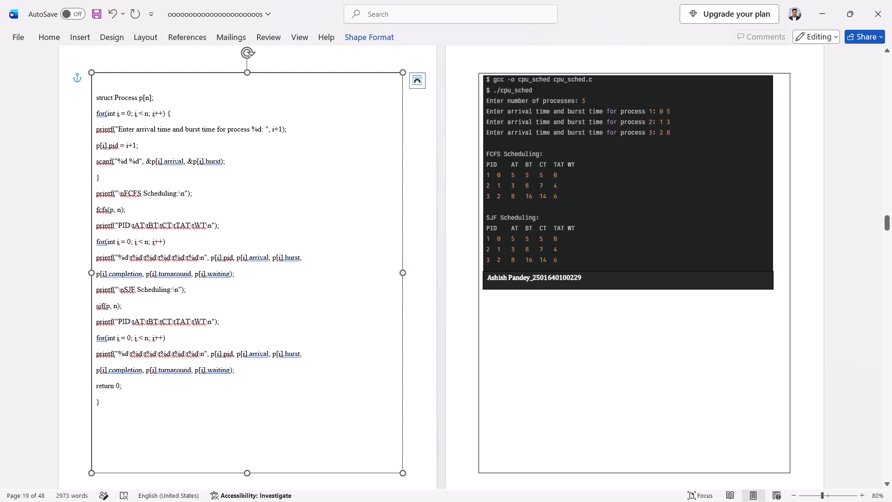
Reduce the "Experiment 3:" heading to font size 16 and check its character spacing settings.
click(546, 350)
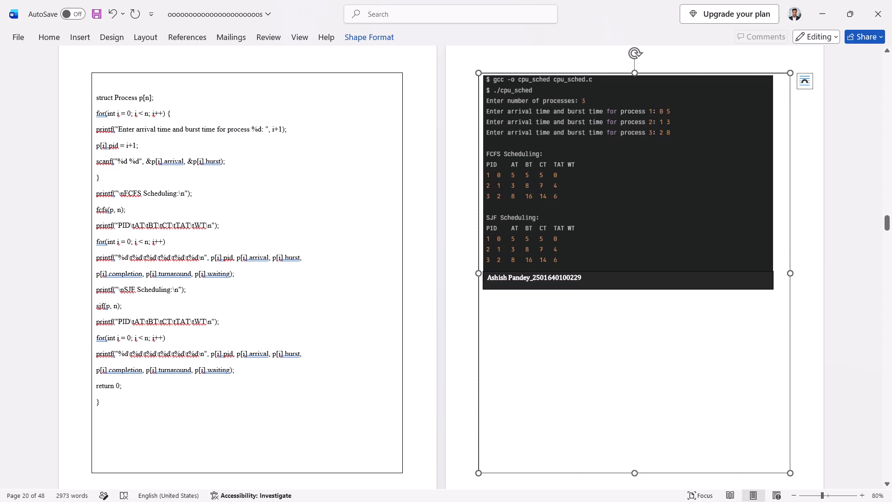
scroll(365, 348, down, 6)
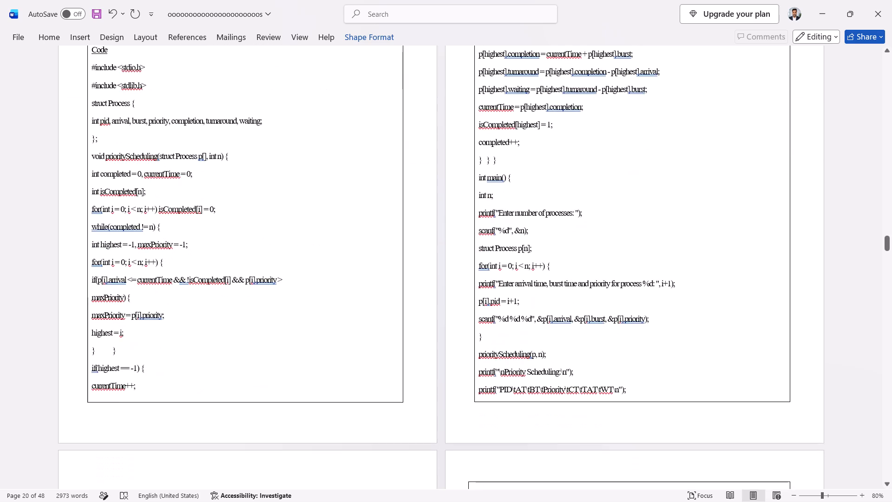
scroll(365, 348, up, 2)
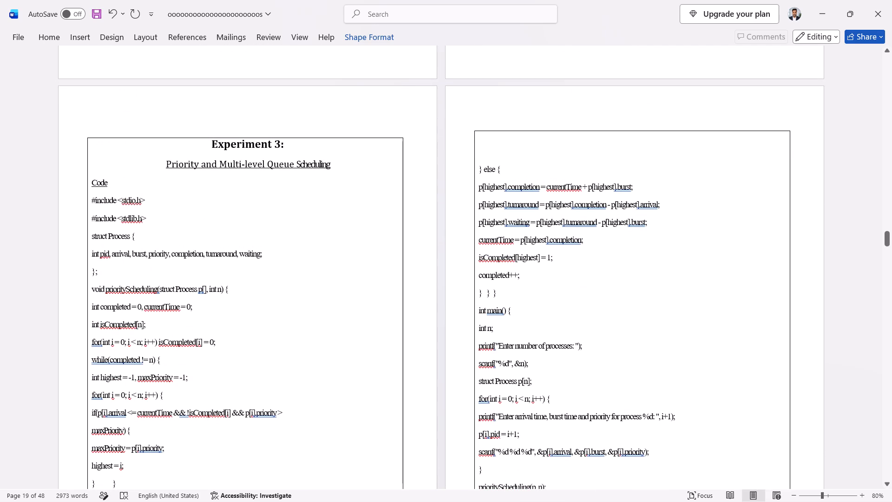
drag(210, 146, 287, 143)
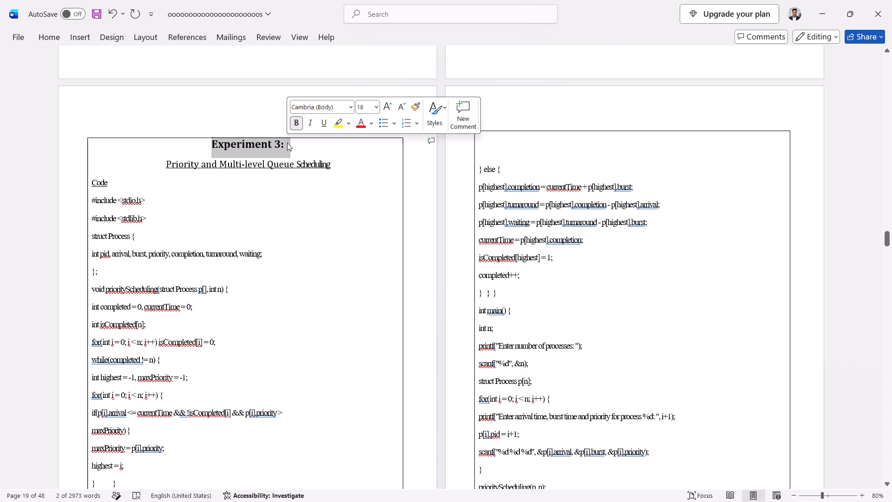
click(403, 105)
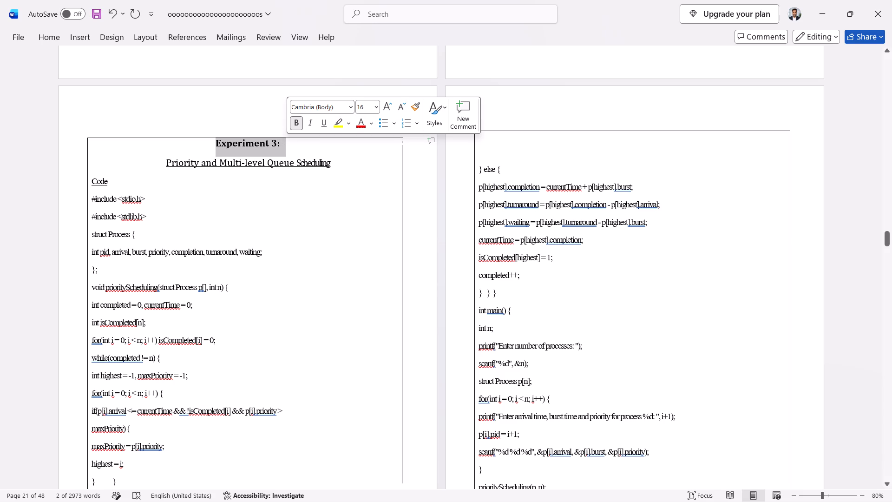
key(ctrl+d)
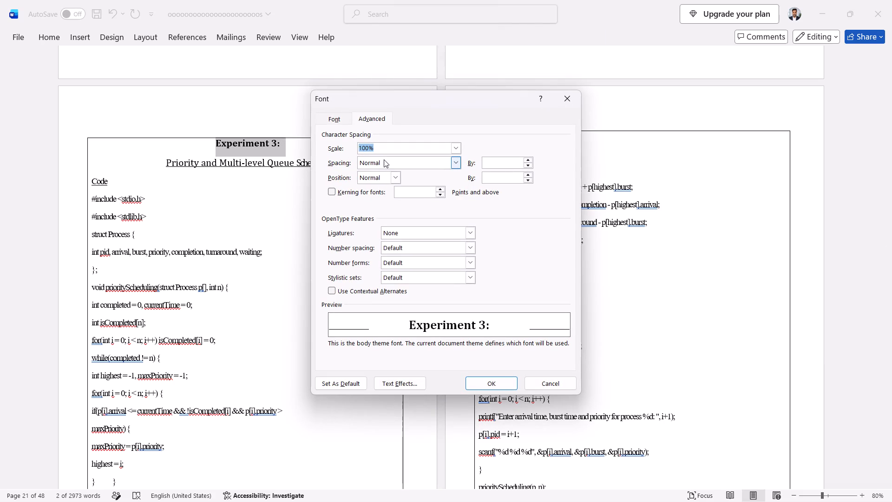
click(491, 386)
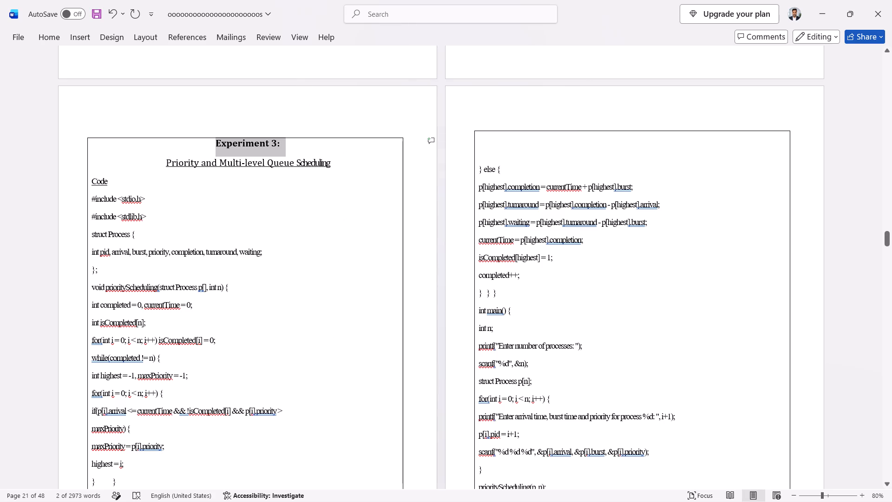
Format the "Priority and Multi-level Queue Scheduling" subtitle with Normal character spacing and font size 14.
drag(165, 165, 321, 159)
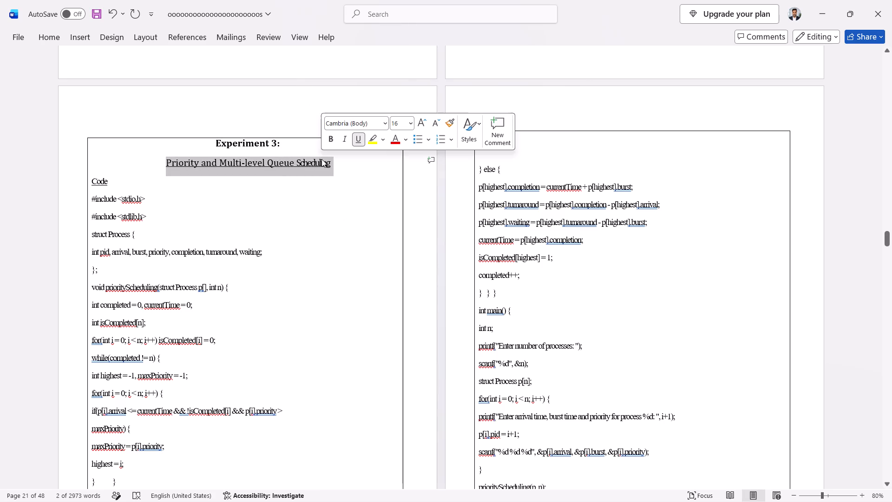
key(ctrl+d)
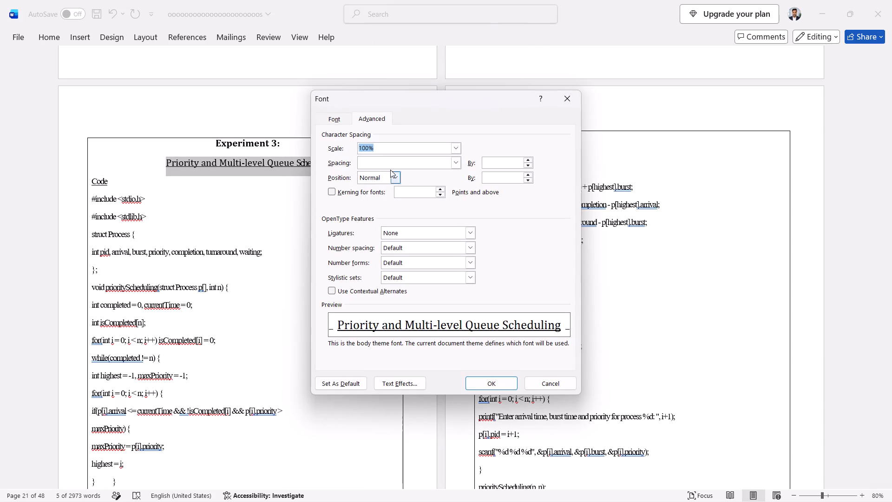
click(453, 164)
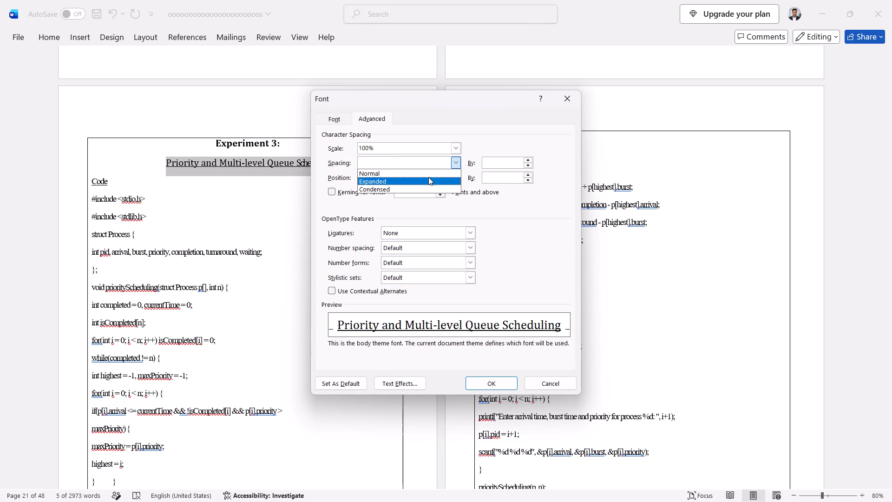
click(430, 173)
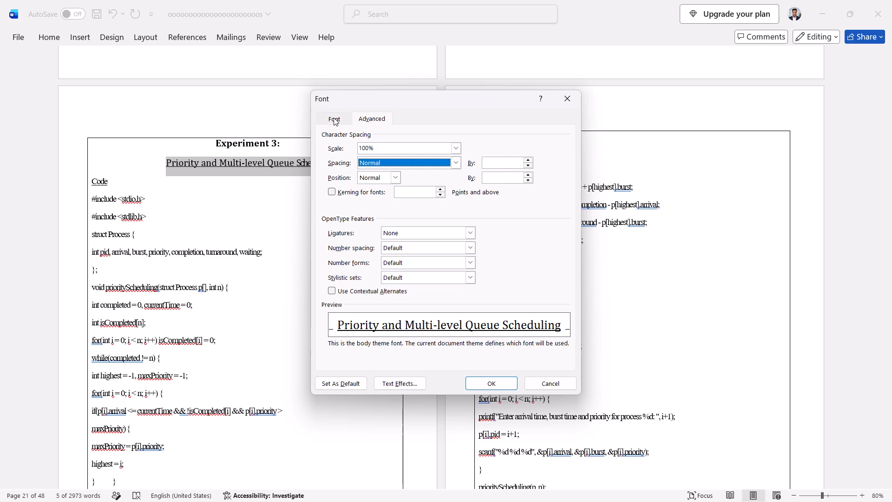
click(334, 118)
click(515, 190)
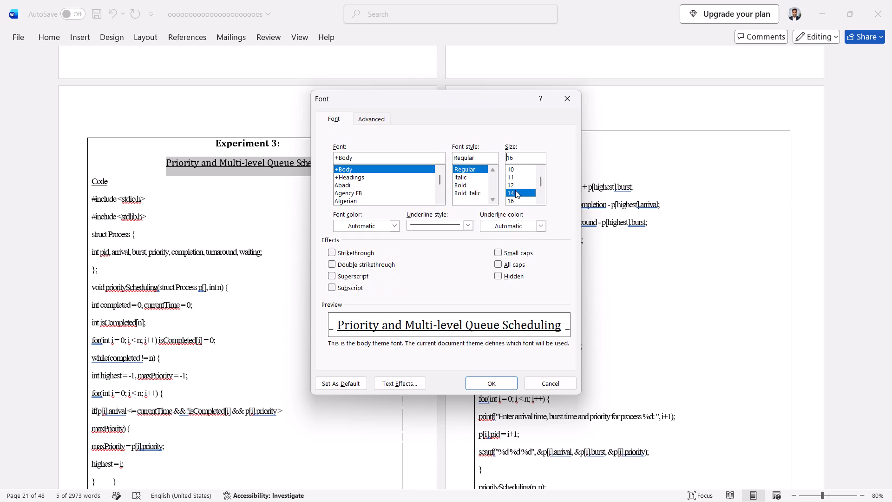
click(498, 384)
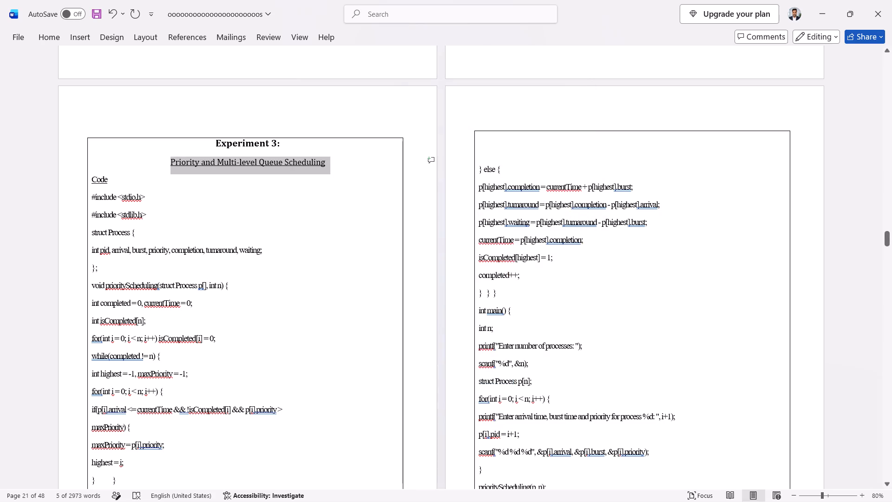
Format the Experiment 3 code on page 21, from "#include <stdio.h>" to "currentTime++;", with font size 12 and Normal character spacing.
drag(92, 196, 230, 387)
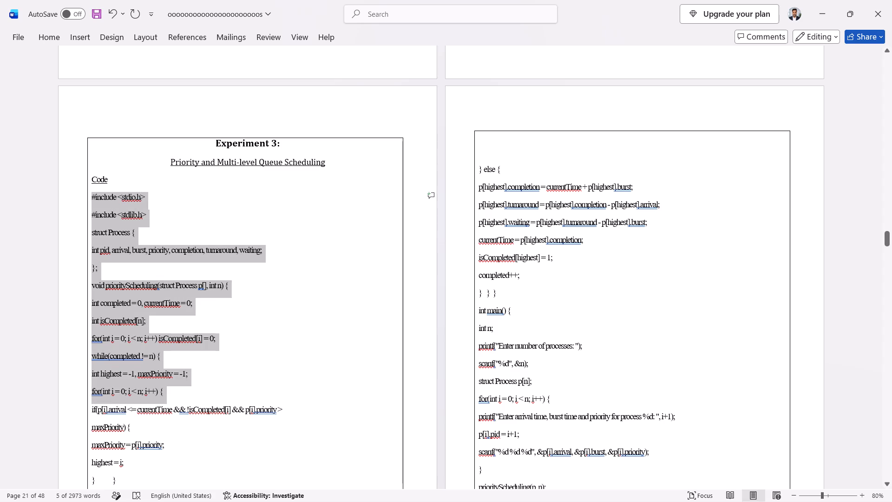
drag(230, 387, 290, 479)
scroll(259, 397, down, 1)
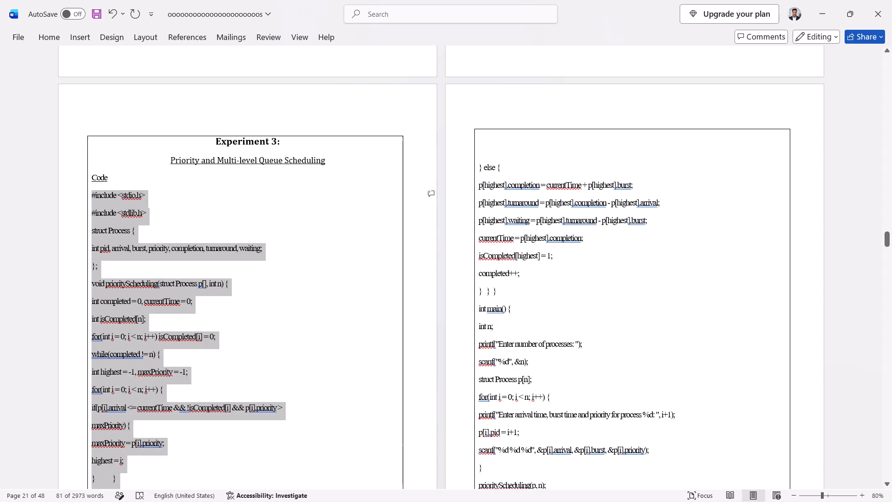
scroll(259, 397, down, 1)
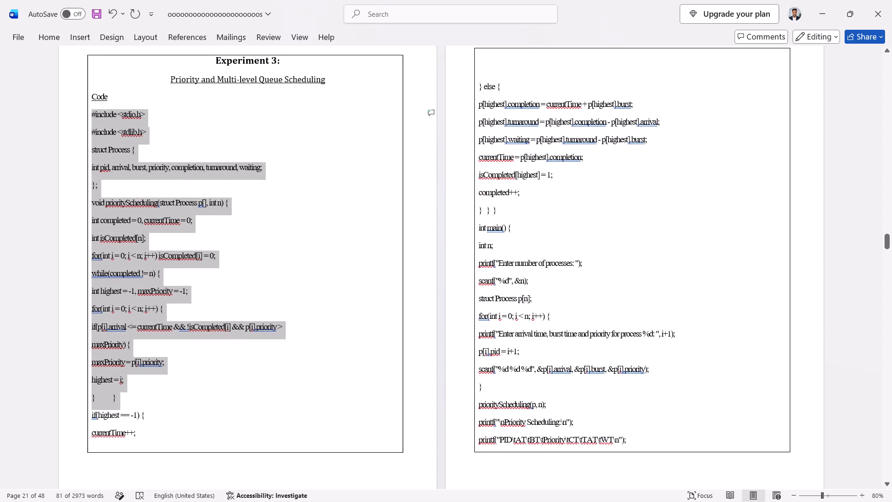
drag(144, 433, 108, 400)
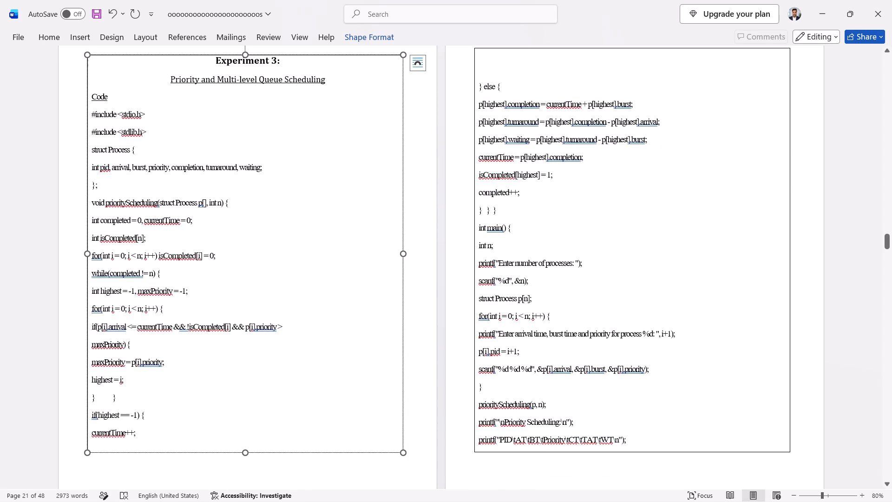
drag(138, 436, 71, 126)
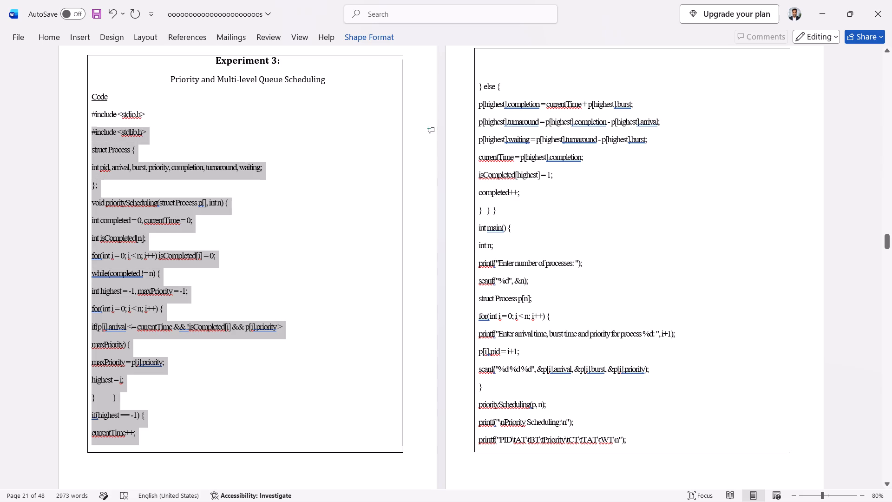
drag(71, 126, 72, 117)
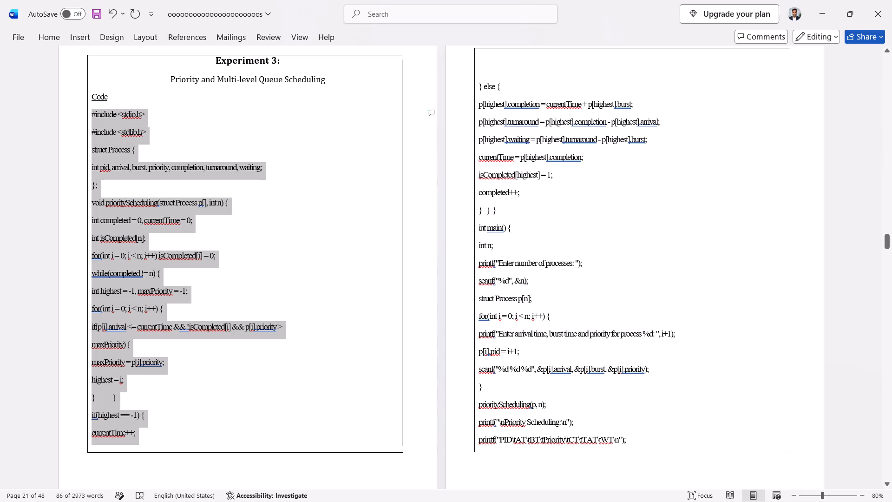
key(ctrl+d)
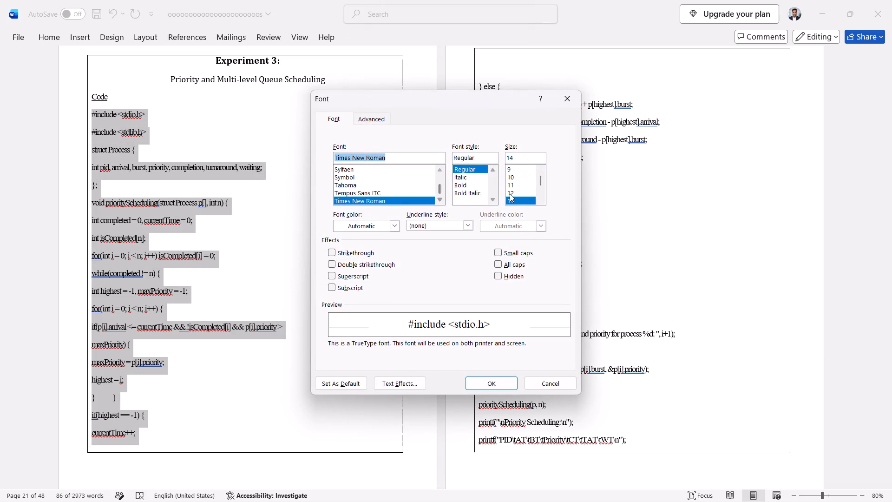
click(510, 194)
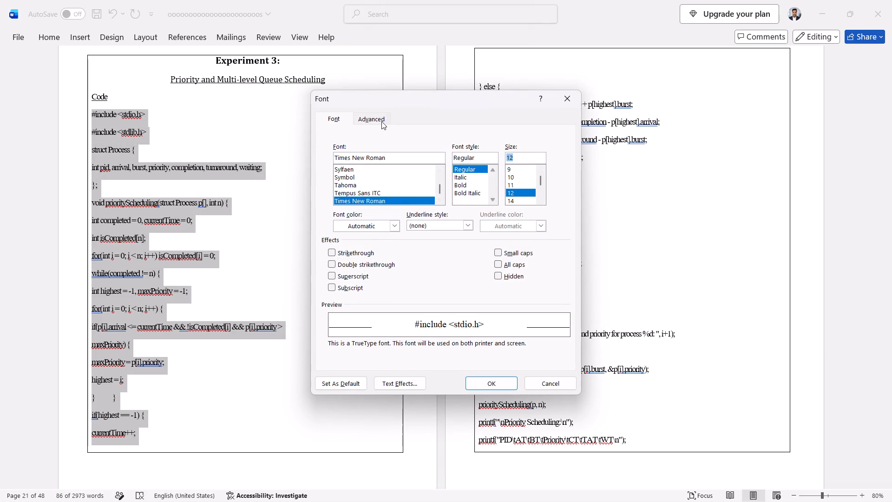
click(381, 120)
click(454, 162)
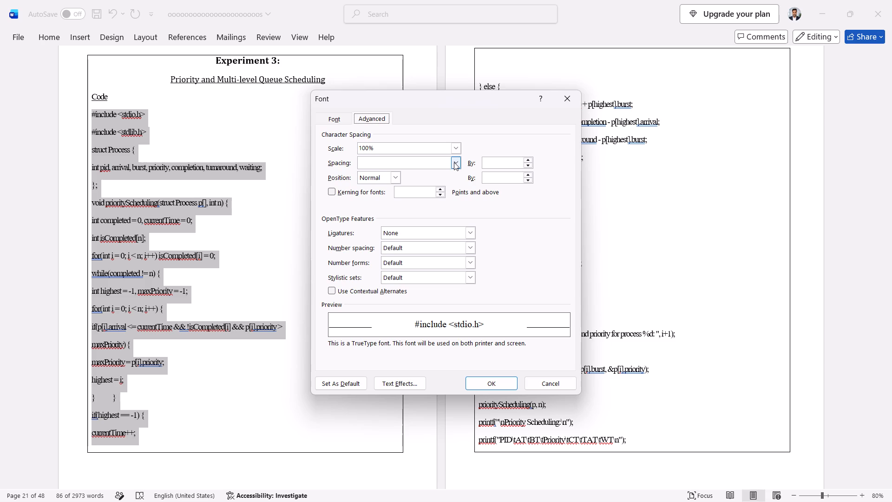
click(410, 173)
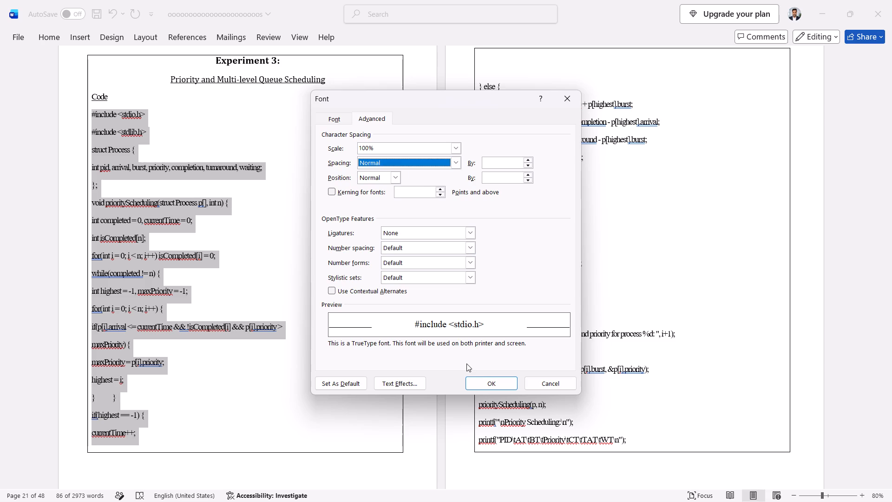
click(485, 378)
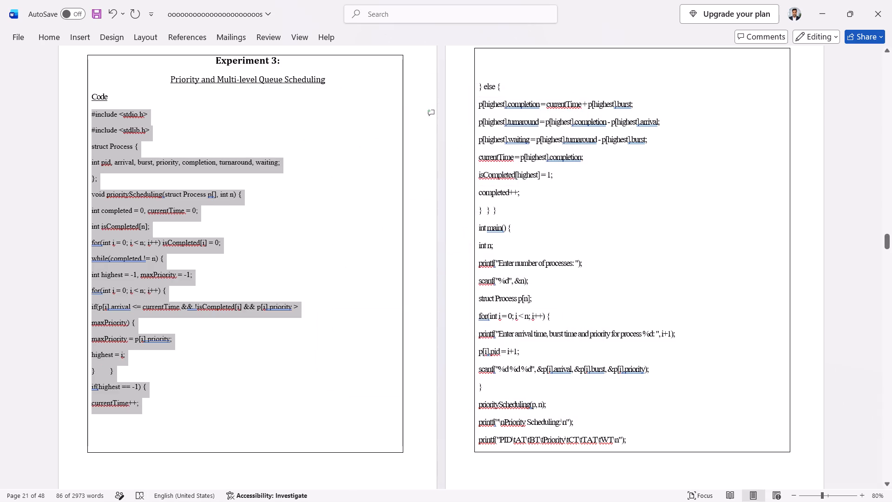
Move the second closing brace after "highest = i;" onto its own line, without leading spaces.
click(103, 369)
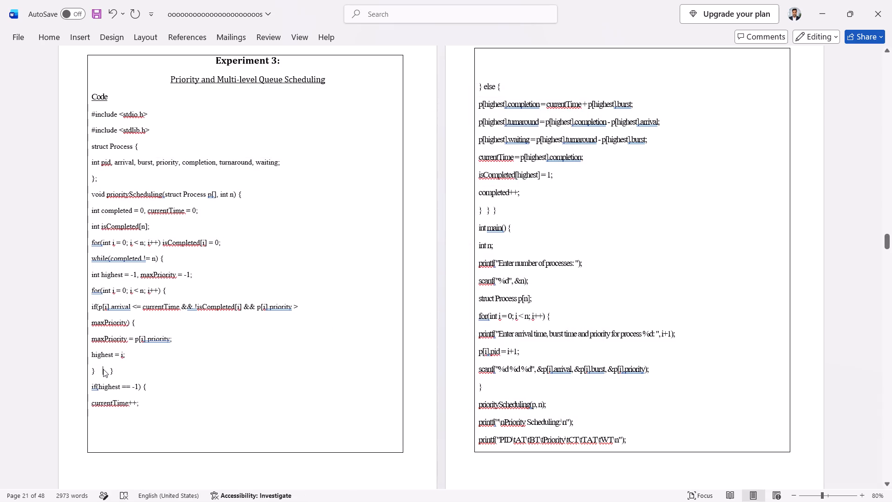
key(Return)
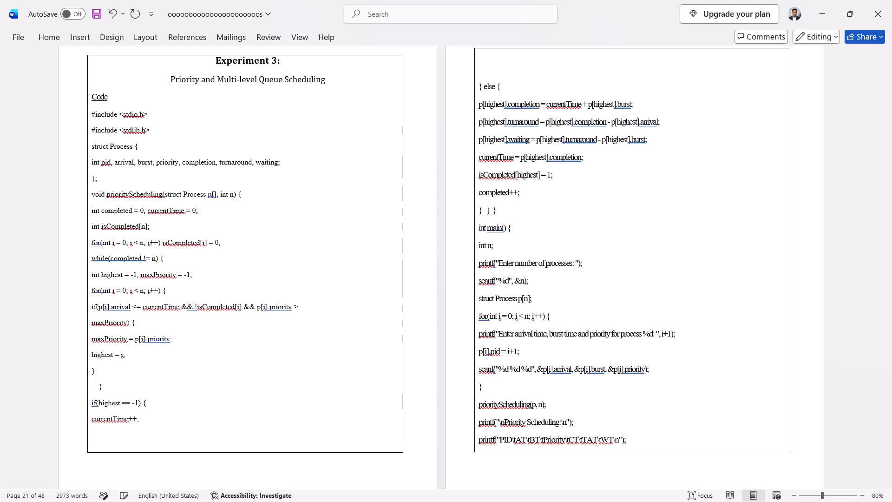
key(Right)
key(Right)
key(Right)
key(BackSpace)
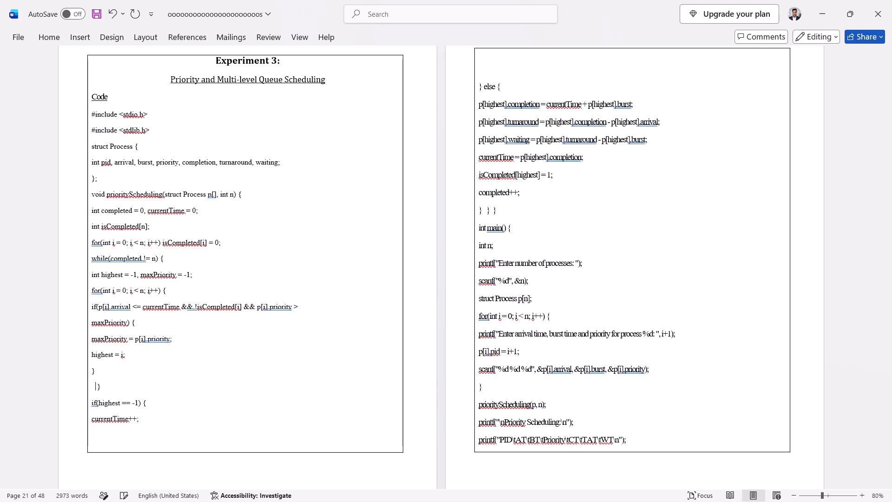
key(BackSpace)
key(BackSpace)
key(BackSpace)
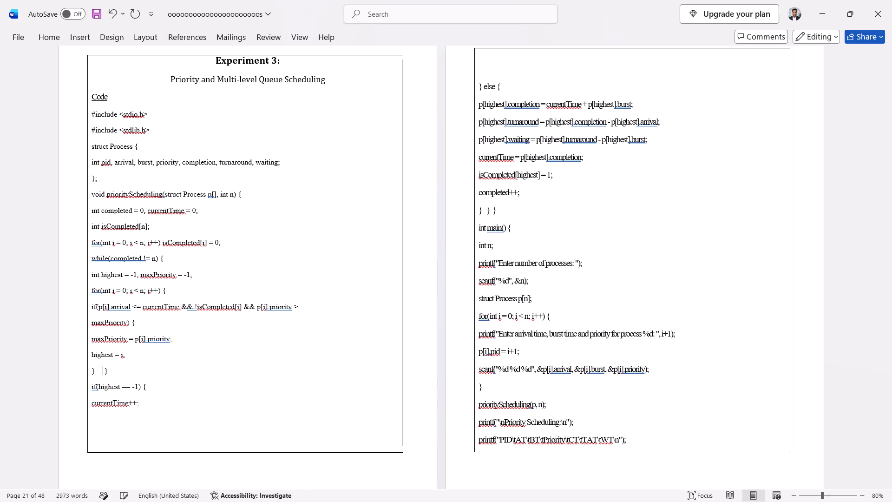
key(Right)
key(Return)
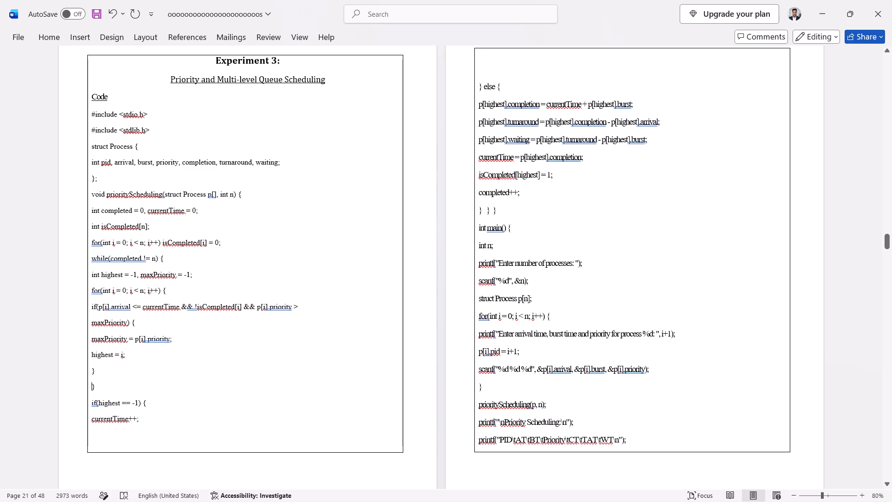
Format the page 22 code, from "} else {" to the "PID" printf line, with Normal character spacing and font size 12.
drag(477, 84, 551, 251)
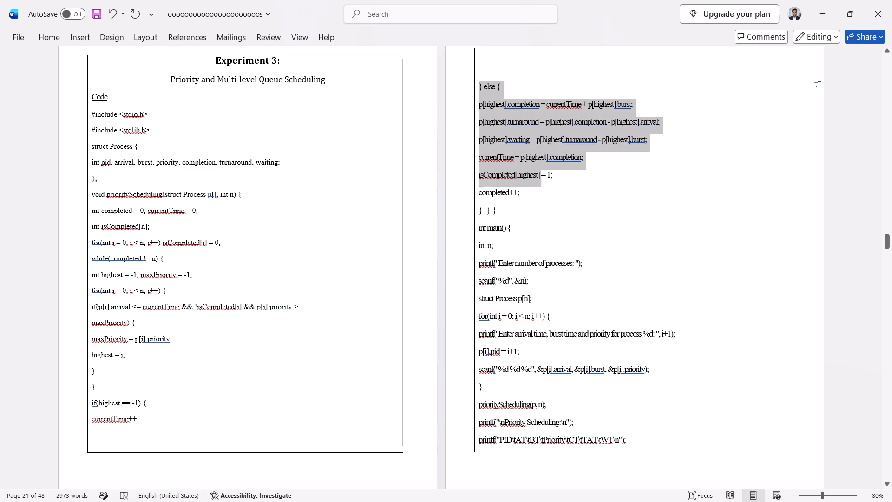
drag(551, 251, 647, 442)
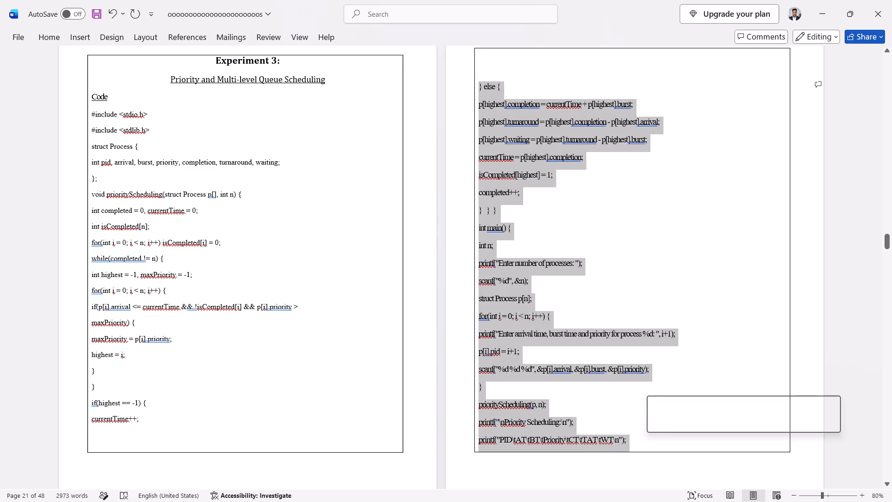
key(ctrl+d)
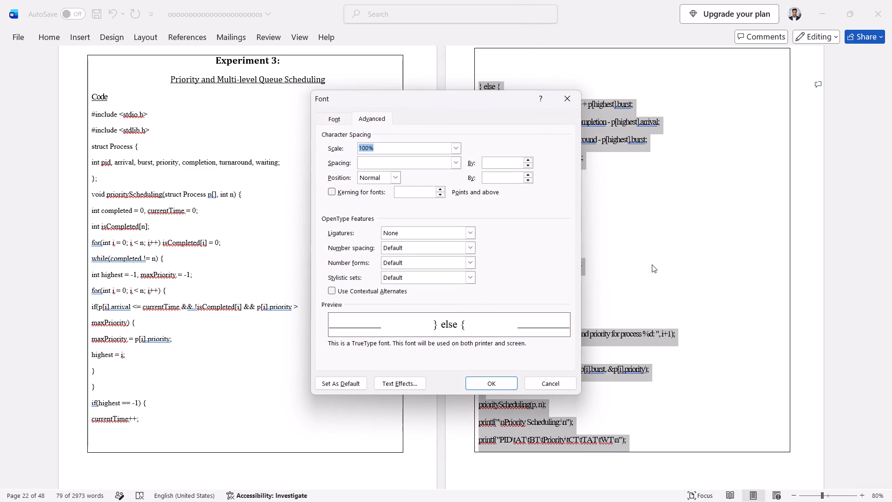
click(455, 161)
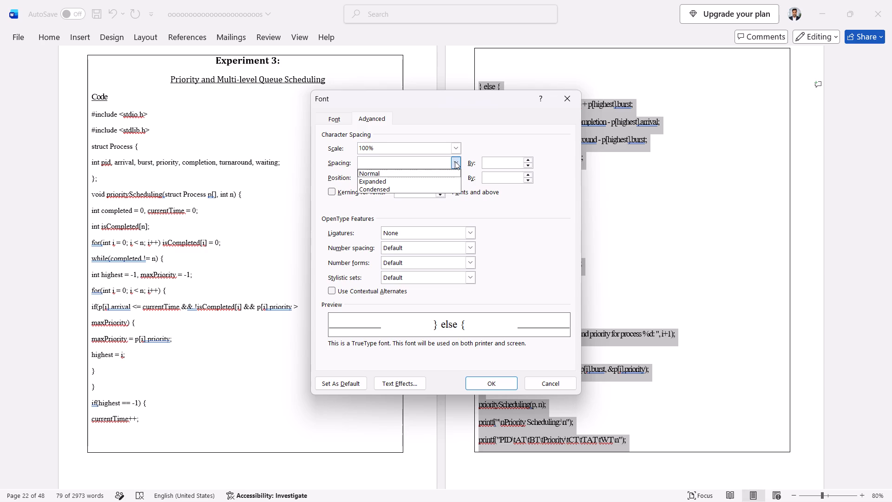
click(429, 171)
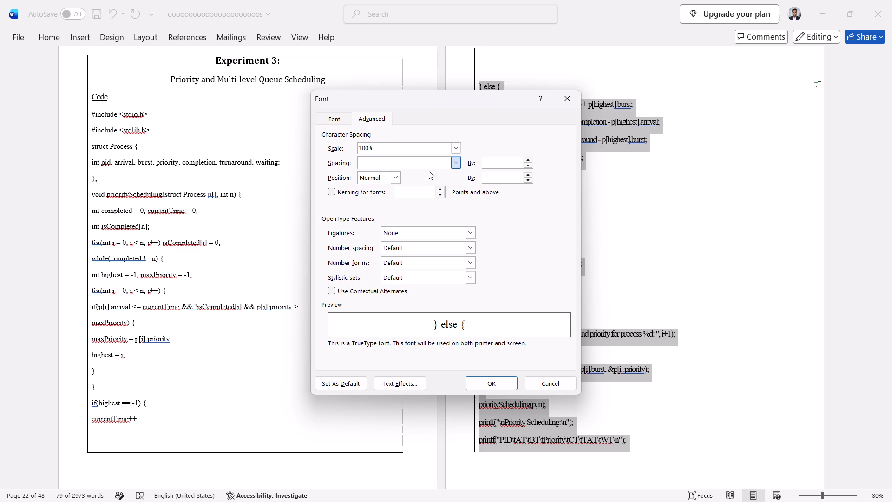
click(339, 116)
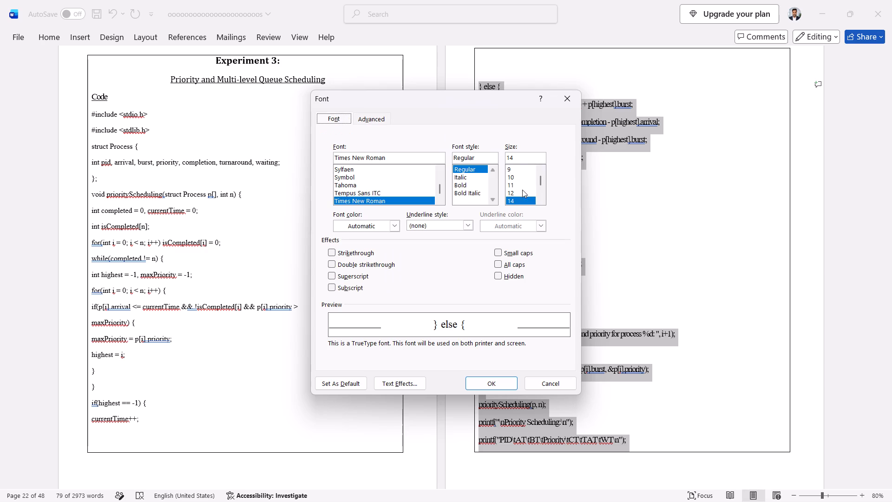
click(513, 192)
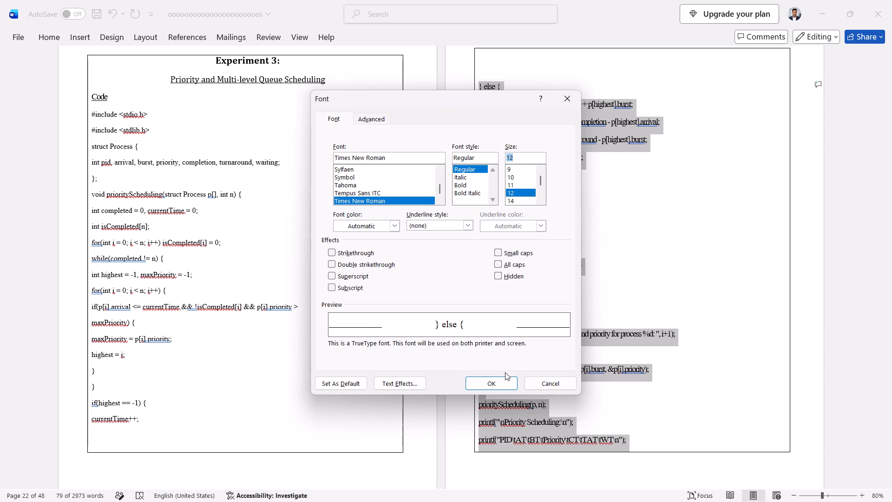
click(497, 382)
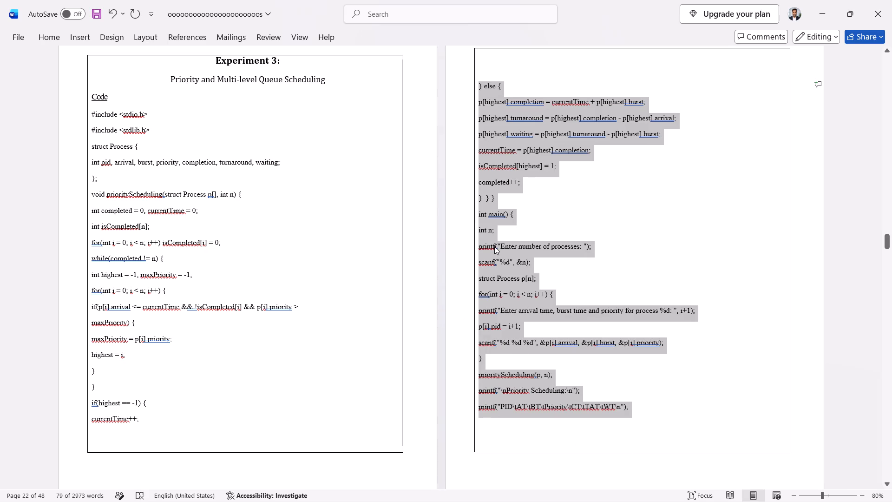
Reduce the gap above "} else {" at the top of page 22 to a single blank line.
click(479, 83)
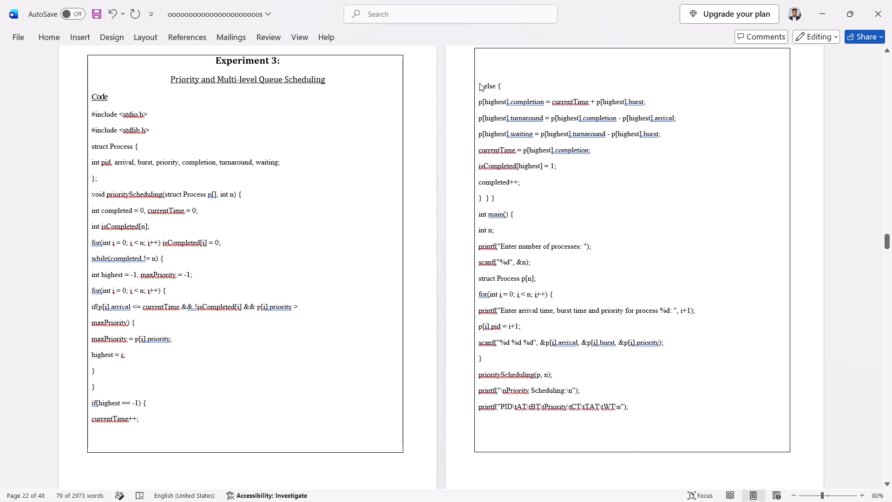
key(BackSpace)
key(BackSpace)
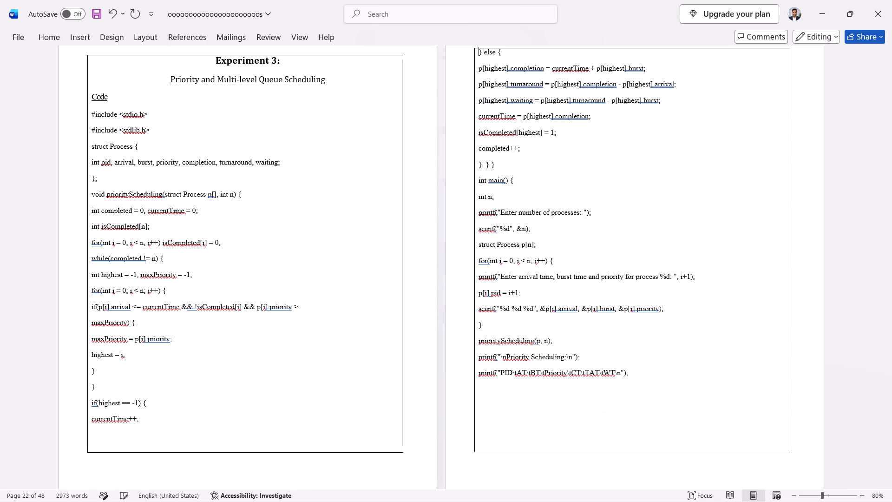
key(Return)
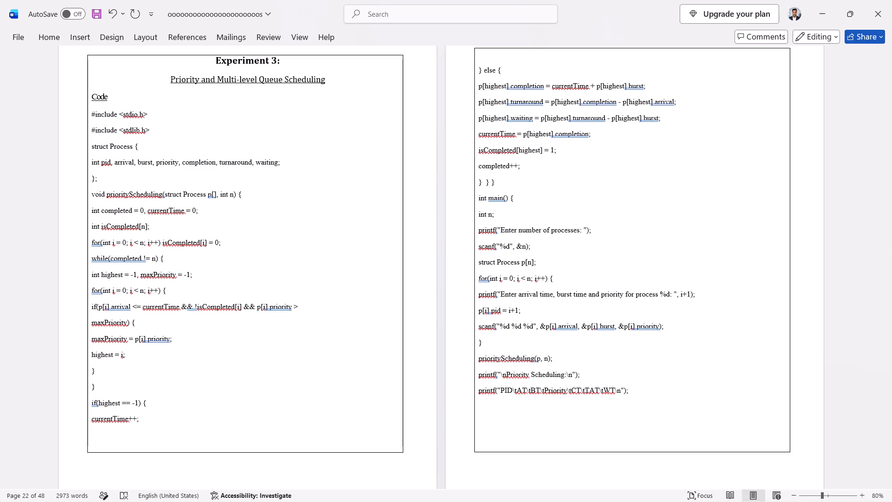
Put each of the three closing braces before "int main() {" on its own line, without leading spaces.
key(Down)
key(Down)
key(Down)
key(Down)
key(Down)
key(Down)
key(Down)
key(Down)
key(Up)
key(Right)
key(Right)
key(Right)
key(Return)
key(Right)
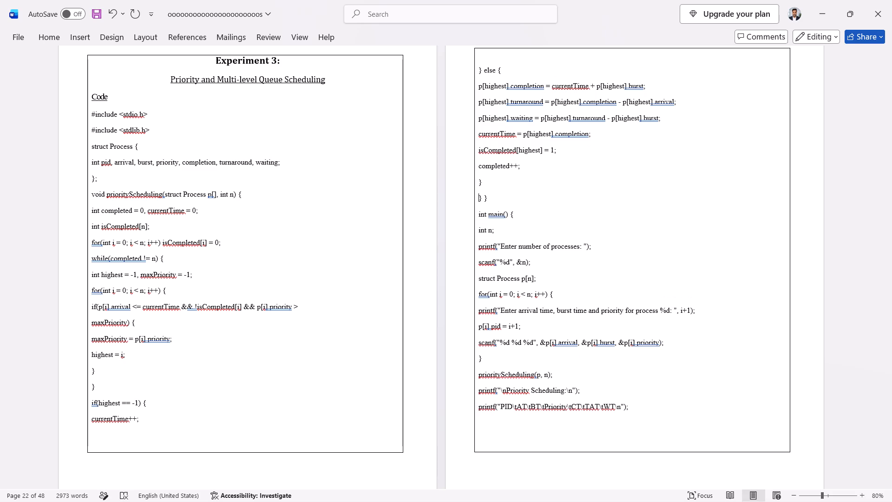
key(Right)
key(Return)
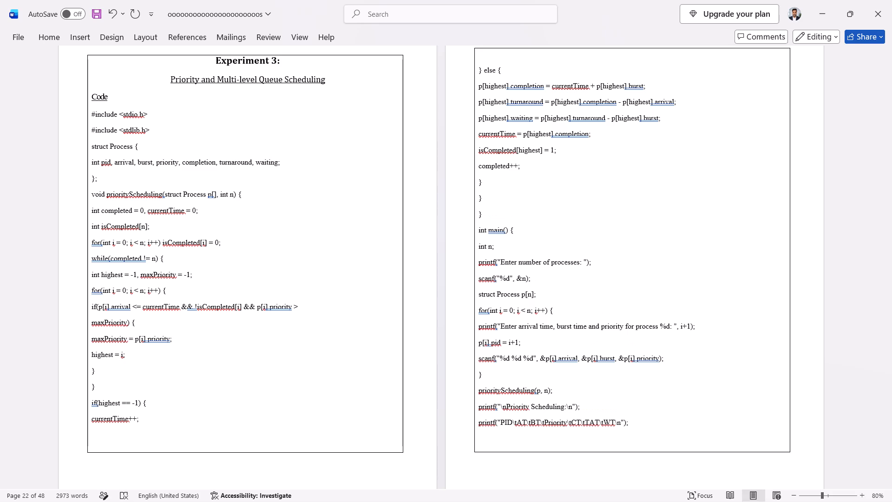
Format the page 23 code, from the "for" loop to the closing brace, with font size 12 and Normal character spacing.
scroll(512, 227, down, 2)
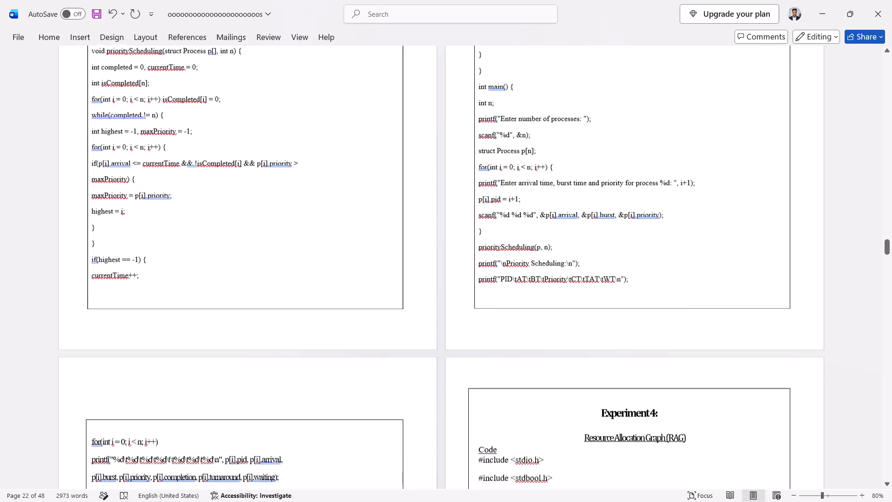
scroll(512, 227, down, 2)
scroll(512, 227, up, 1)
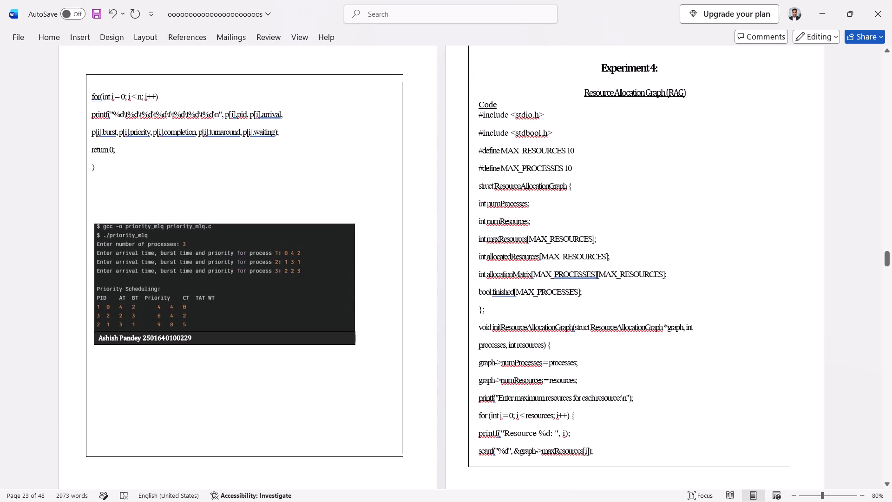
drag(92, 96, 118, 166)
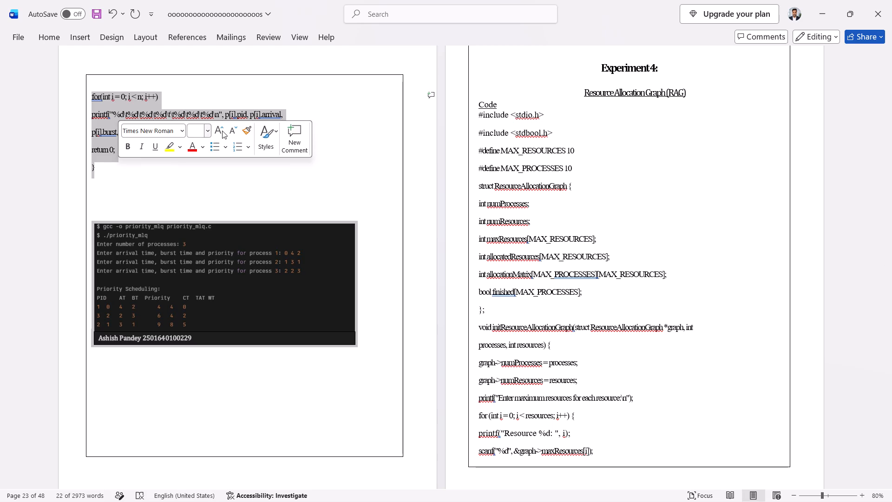
click(235, 130)
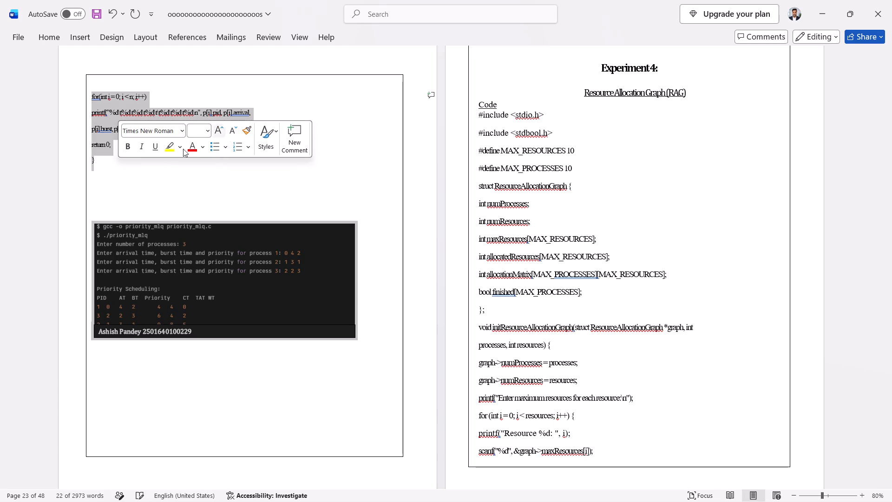
click(220, 131)
key(ctrl+d)
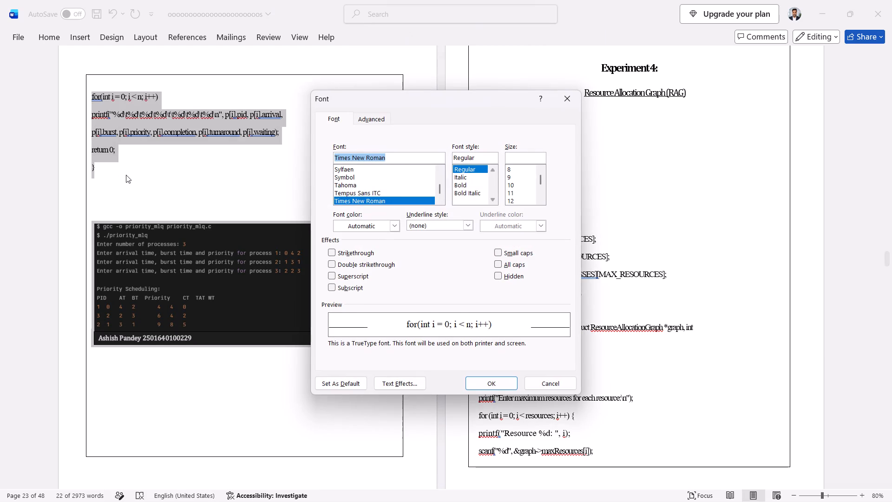
click(510, 198)
click(363, 113)
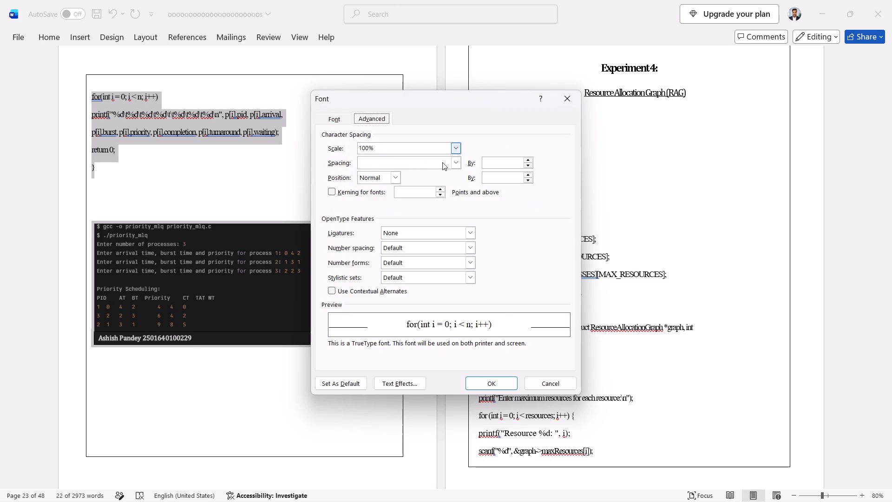
click(449, 161)
click(402, 171)
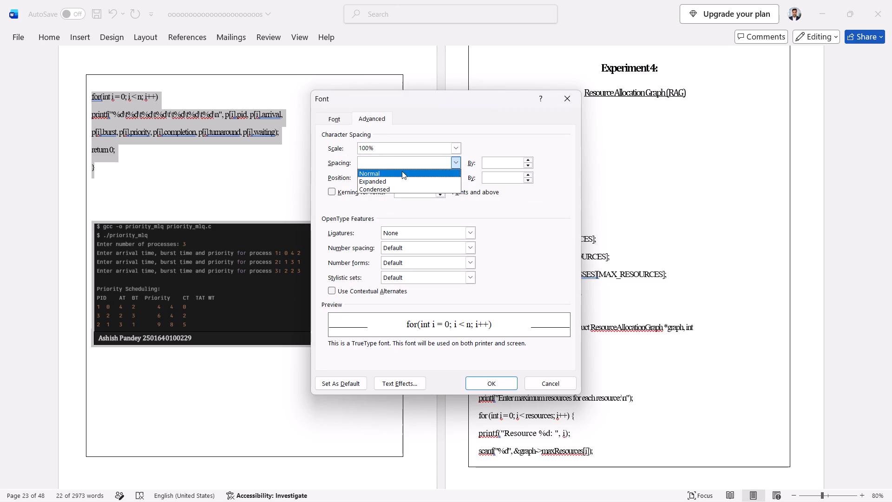
click(490, 382)
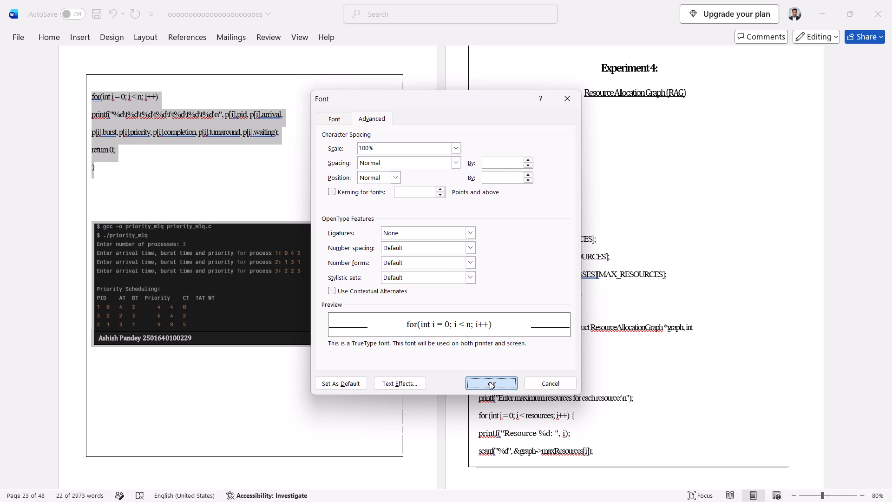
click(277, 386)
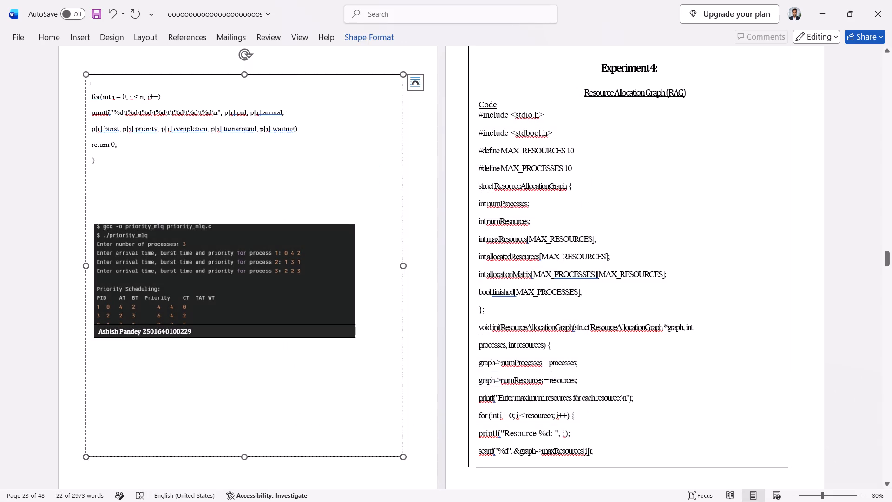
Move the name caption bar down to the bottom edge of the page 23 output screenshot, clear of the last table row.
drag(250, 330, 253, 343)
click(240, 331)
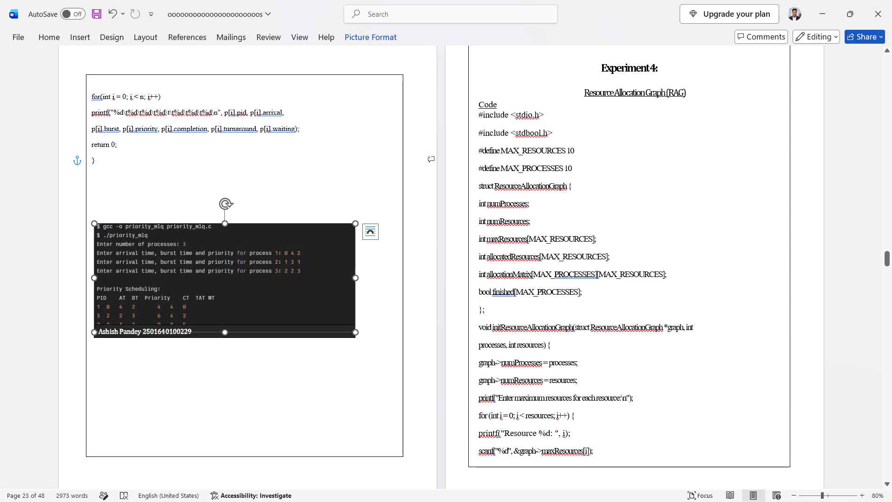
drag(226, 337, 227, 344)
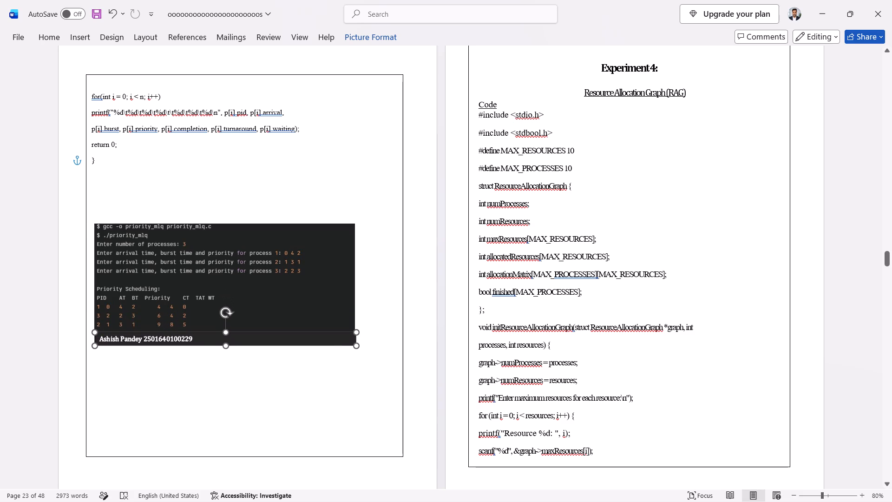
drag(227, 344, 226, 344)
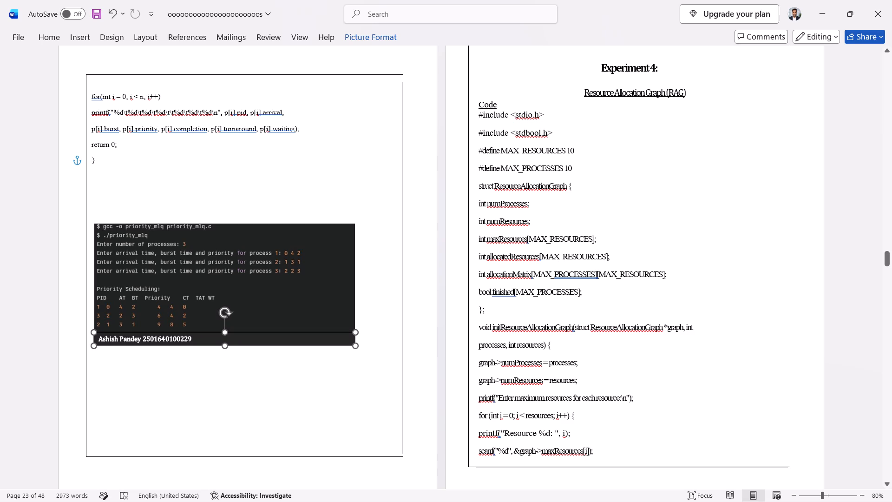
drag(226, 344, 225, 343)
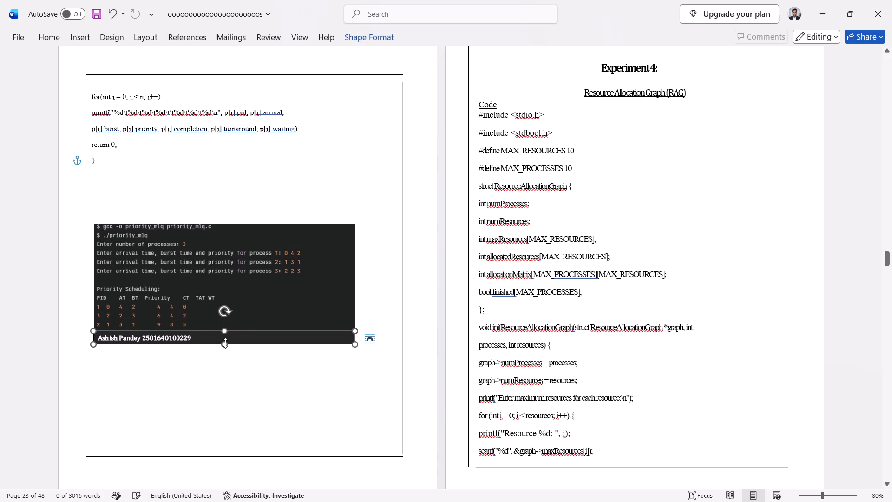
click(217, 370)
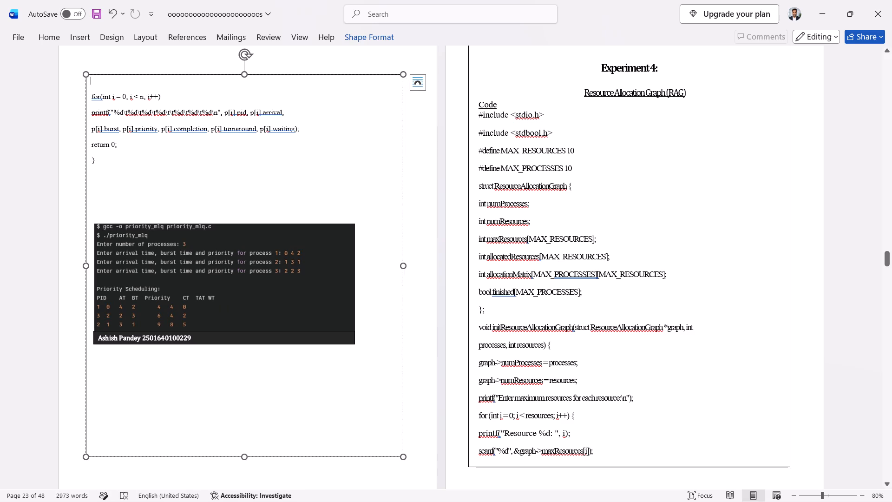
Make the page 23 name caption bar slightly taller, spanning the output screenshot's full width, and place it just below the last table row.
click(110, 338)
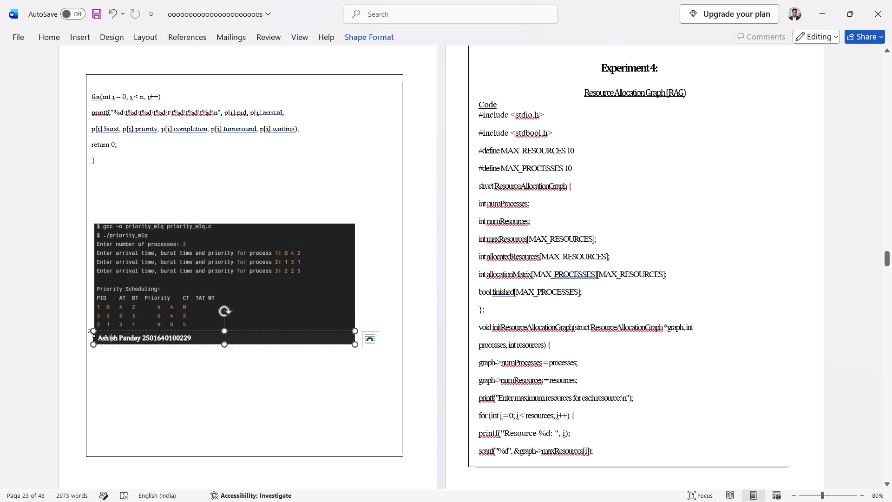
click(92, 332)
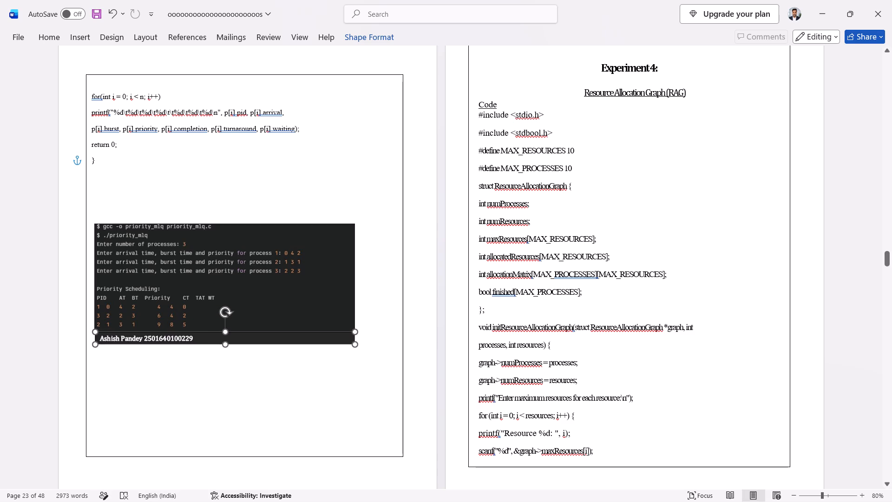
click(114, 363)
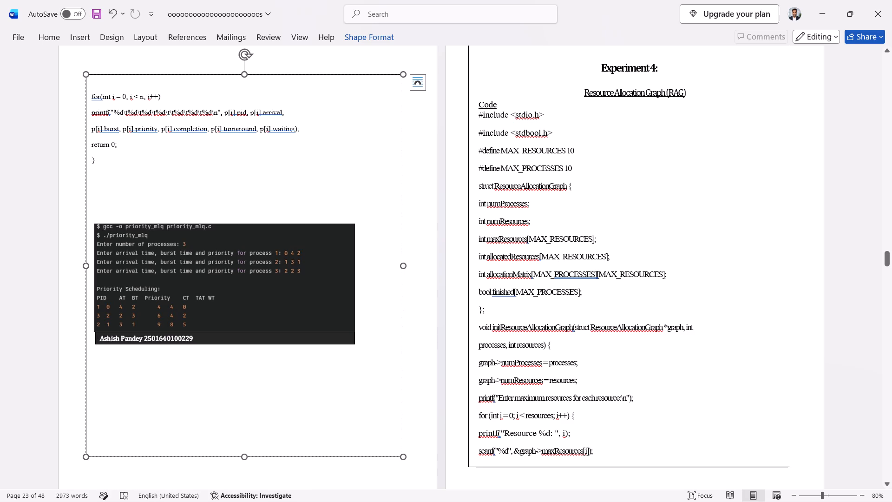
click(97, 335)
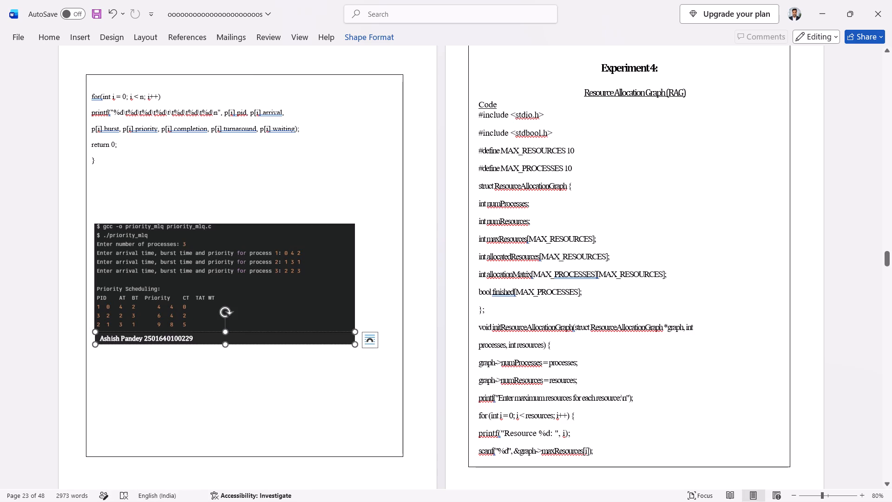
click(94, 328)
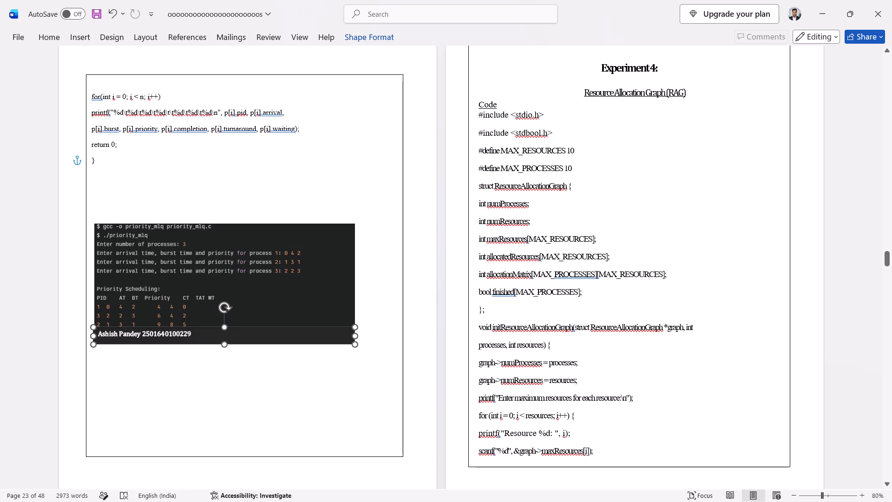
click(118, 356)
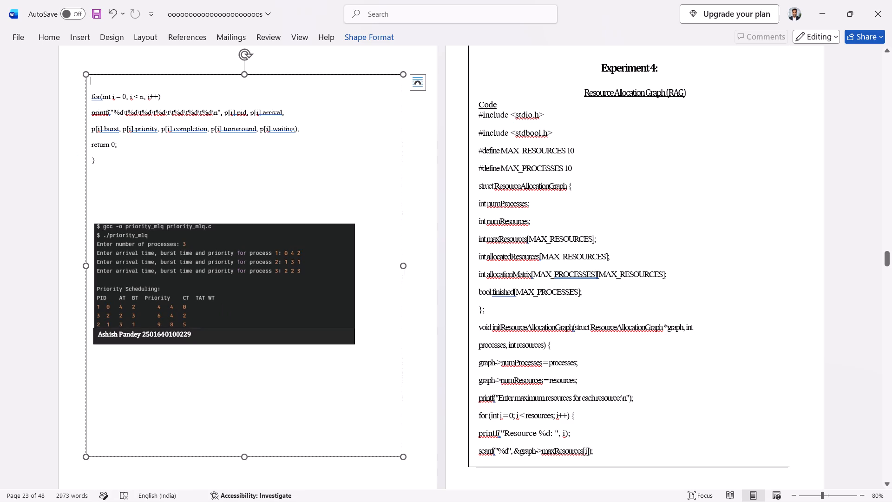
click(95, 339)
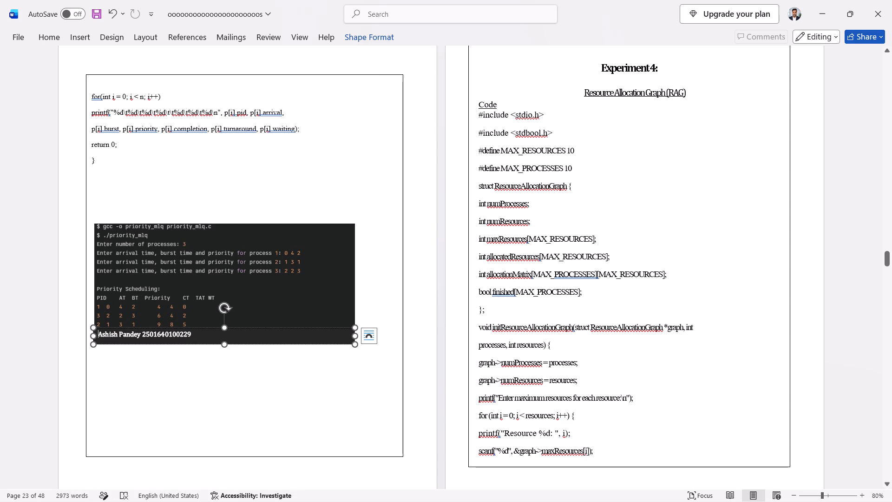
click(182, 329)
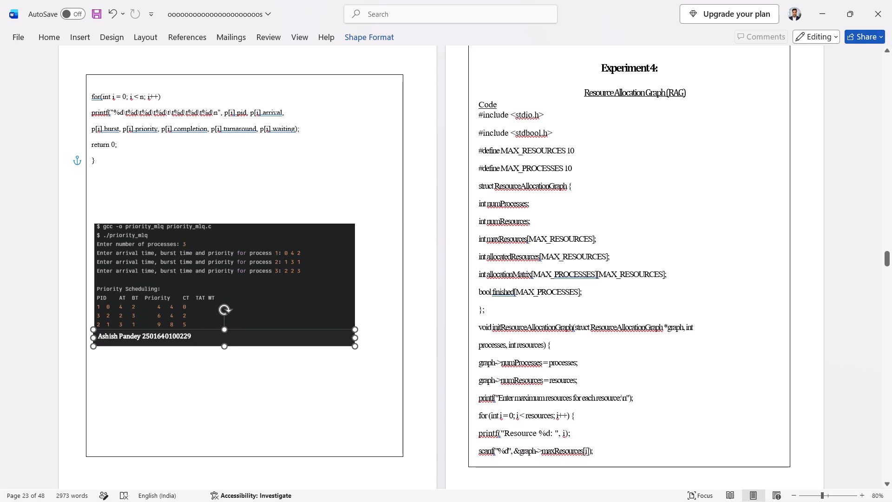
click(180, 378)
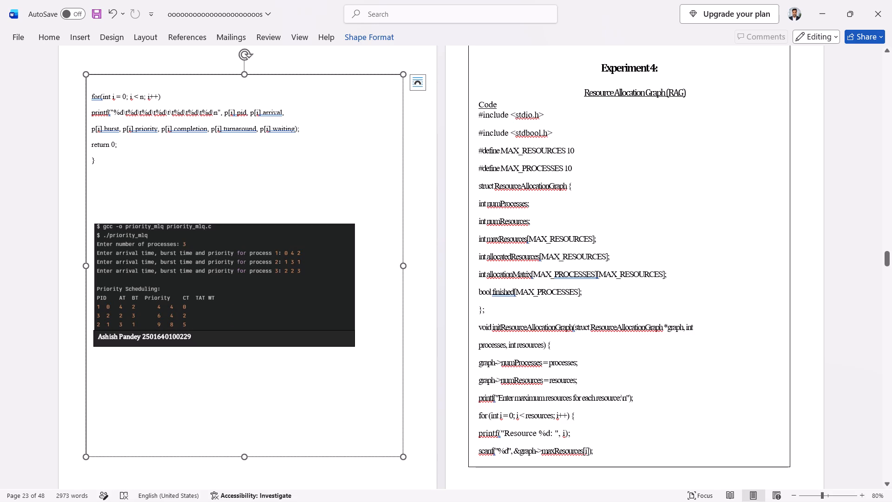
Format the "Experiment 4:" heading with font size 16 and Normal character spacing.
drag(600, 68, 630, 67)
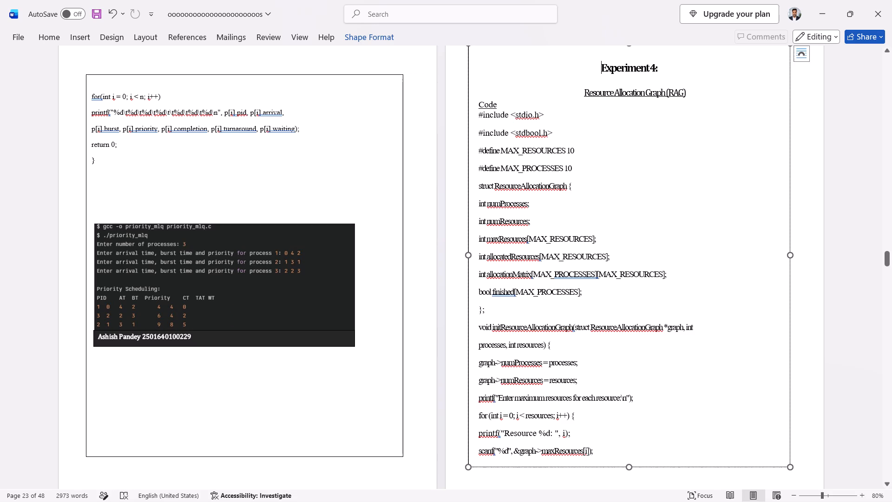
drag(630, 67, 677, 67)
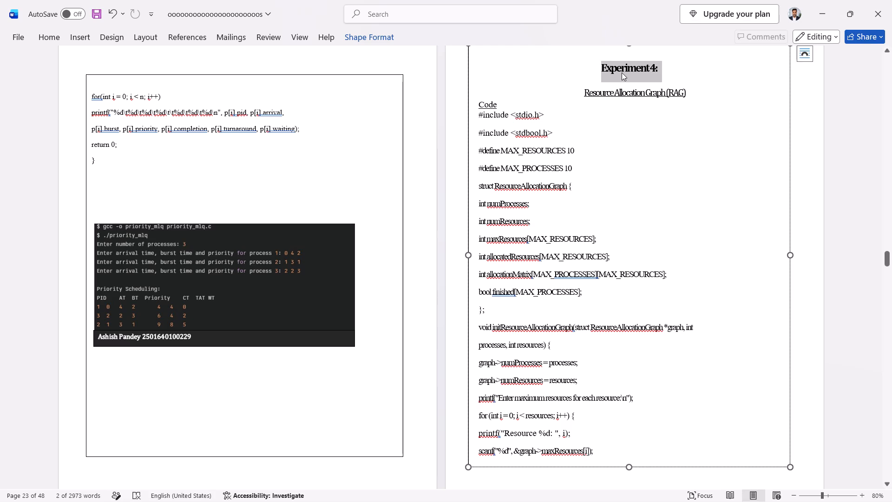
key(ctrl+d)
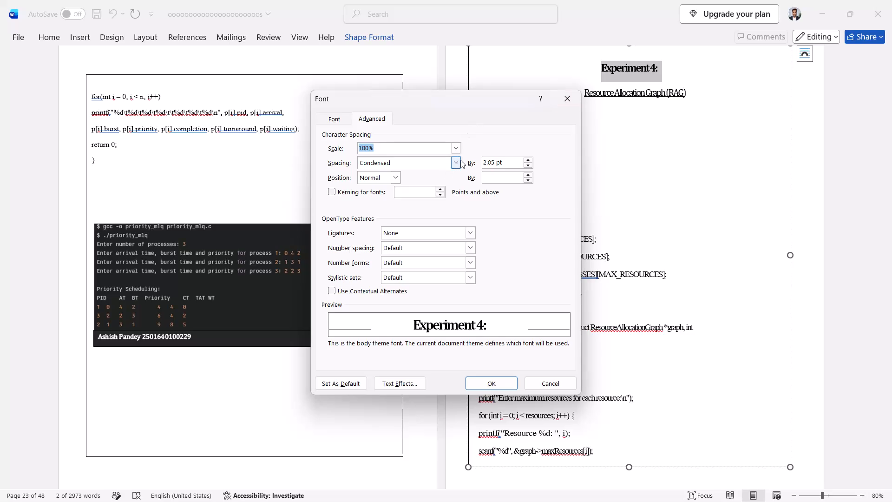
click(460, 160)
click(420, 174)
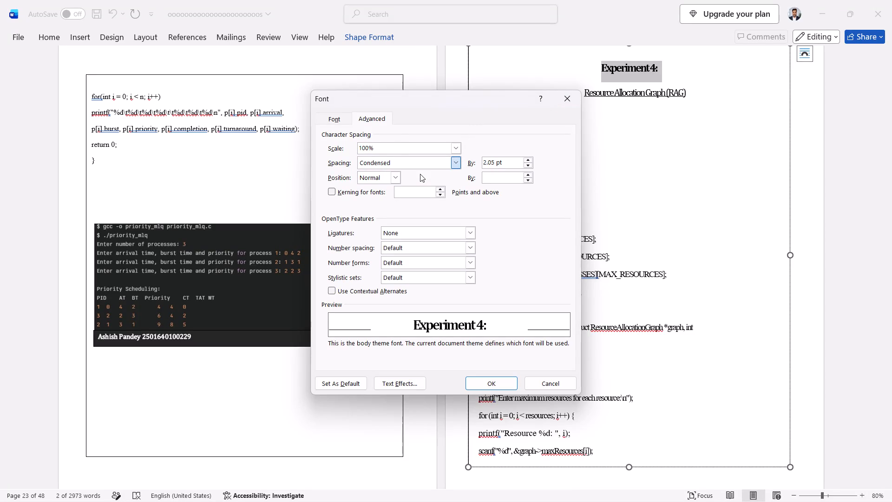
click(342, 118)
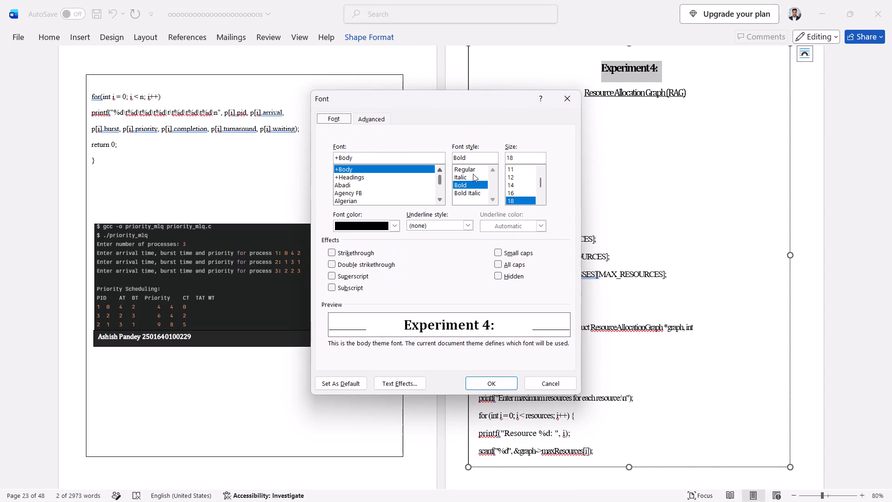
click(508, 194)
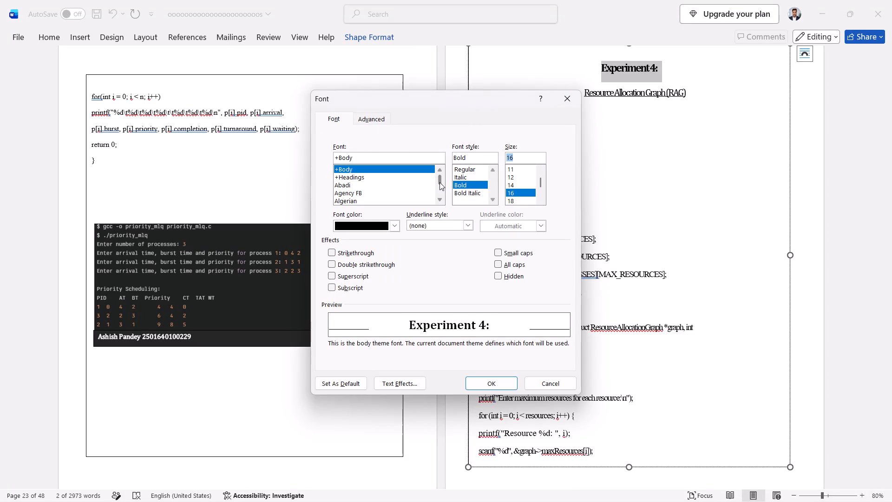
click(491, 388)
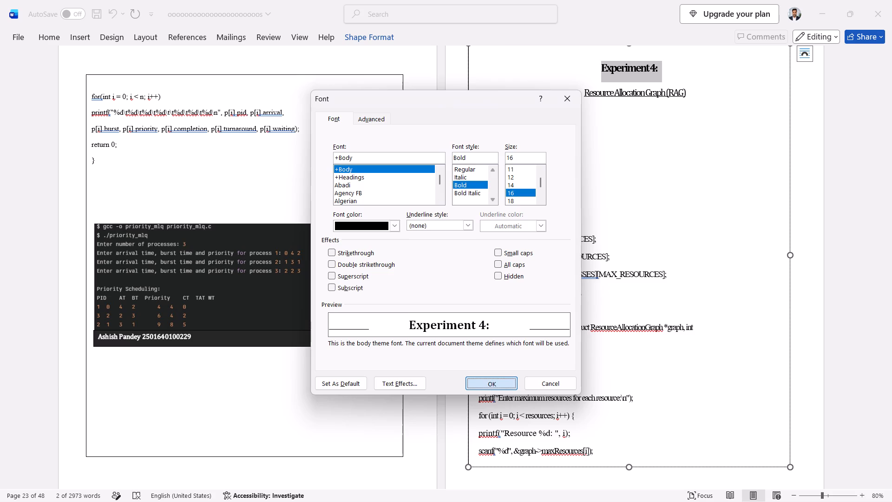
Format the "Resource Allocation Graph (RAG)" subtitle with font size 14 and Normal character spacing.
drag(581, 94, 626, 90)
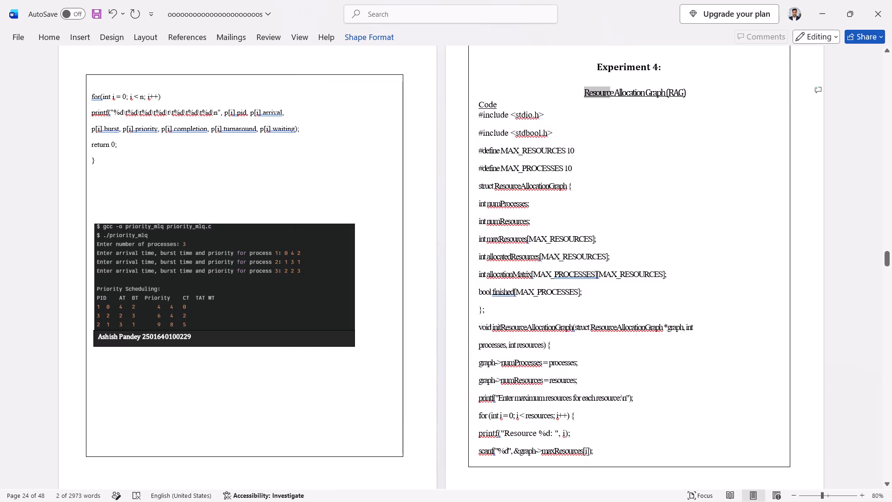
drag(626, 90, 688, 92)
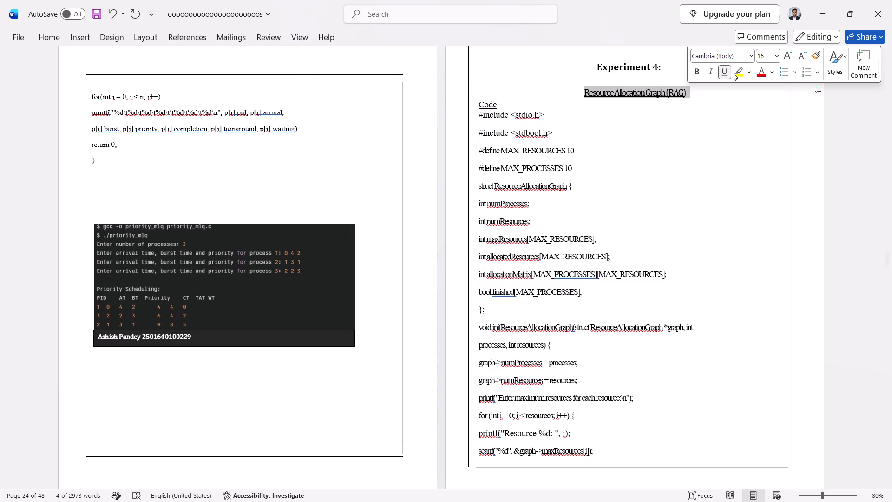
click(805, 52)
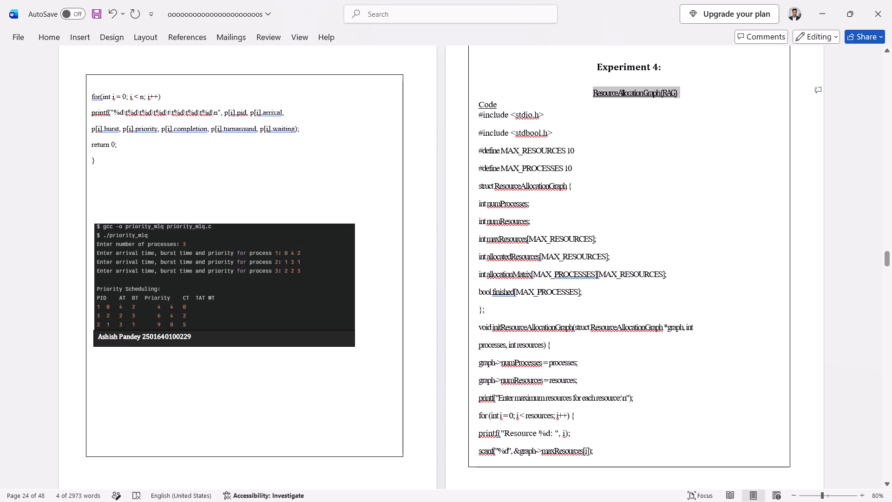
key(ctrl+d)
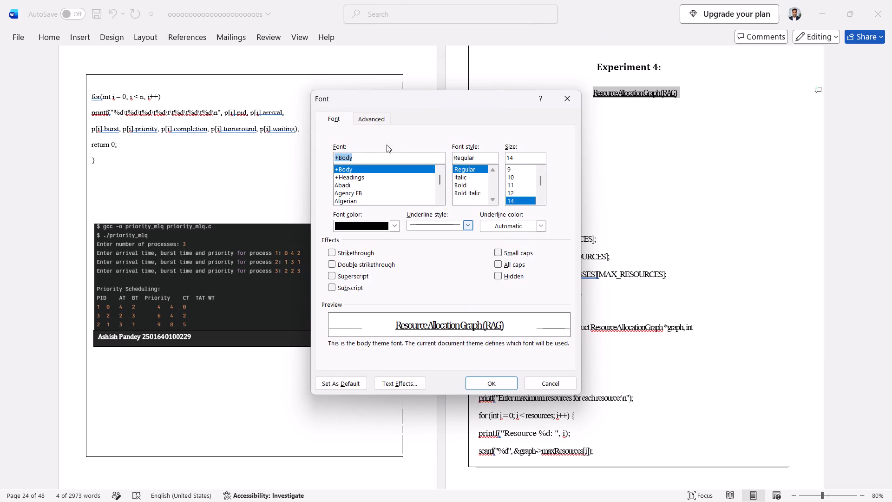
click(370, 120)
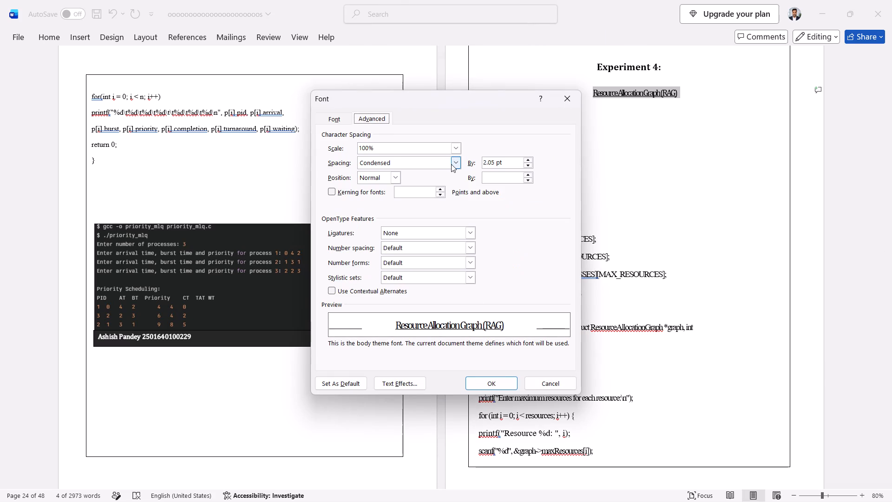
click(451, 164)
click(425, 172)
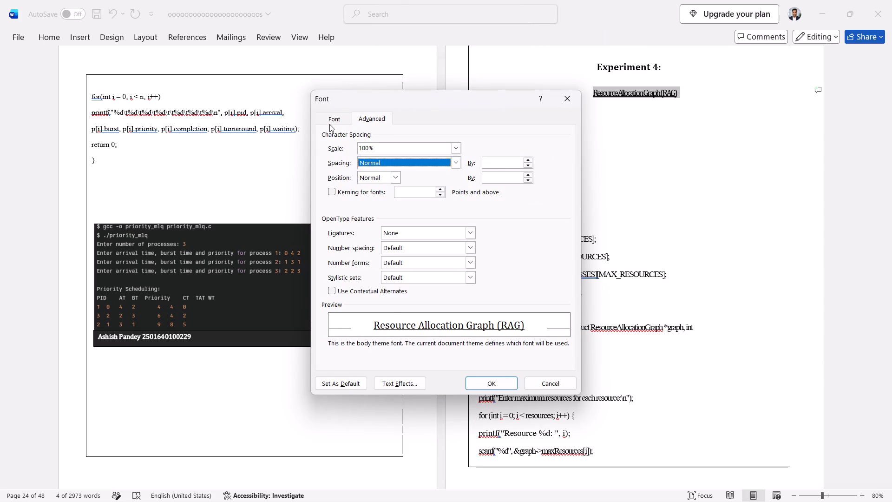
click(328, 121)
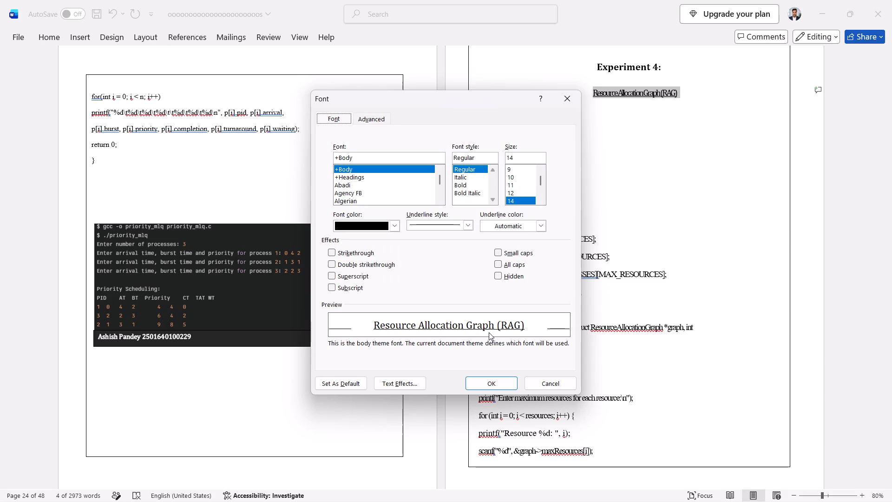
click(495, 379)
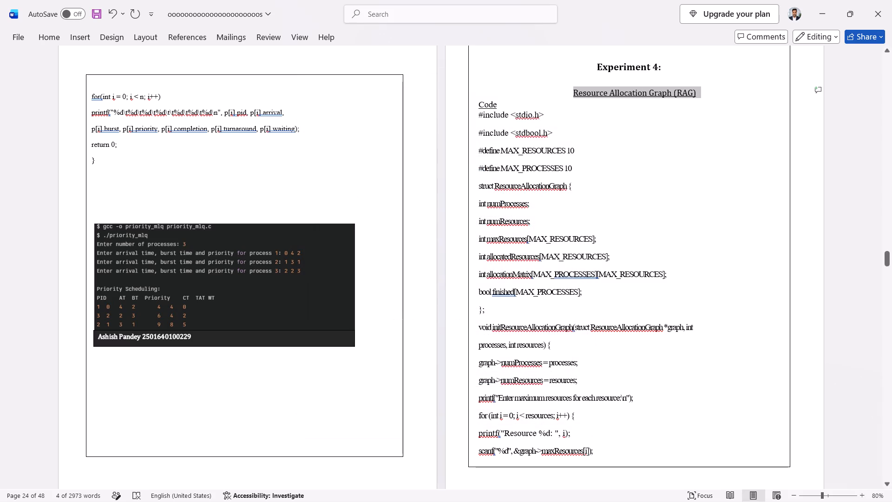
Format the page 24 code, from "#include <stdio.h>" to the "scanf" line, with font size 12 and Normal character spacing.
drag(477, 115, 527, 186)
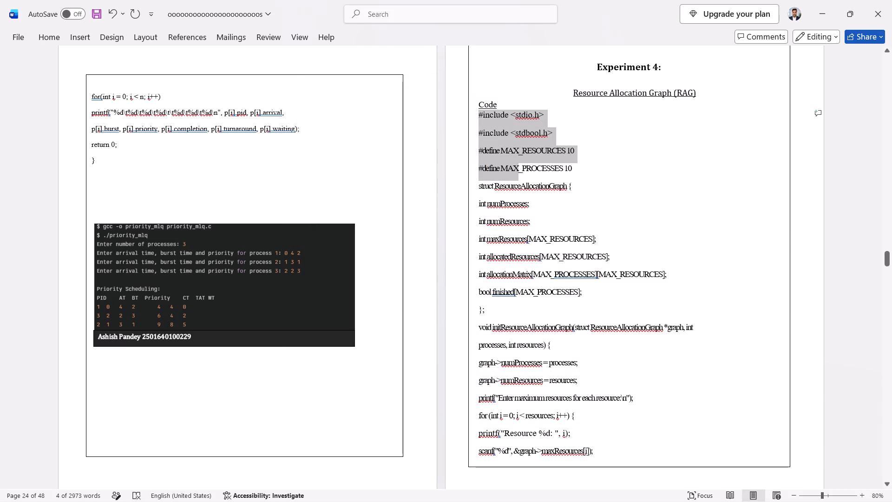
drag(527, 186, 637, 449)
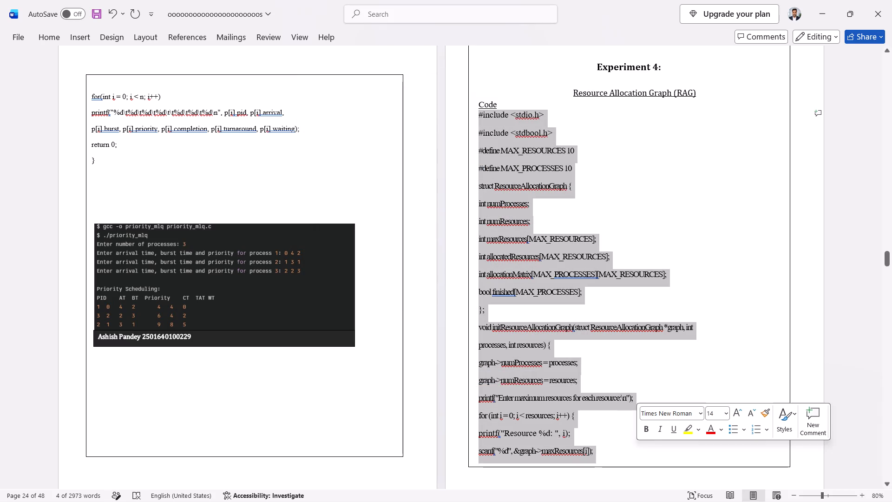
click(754, 415)
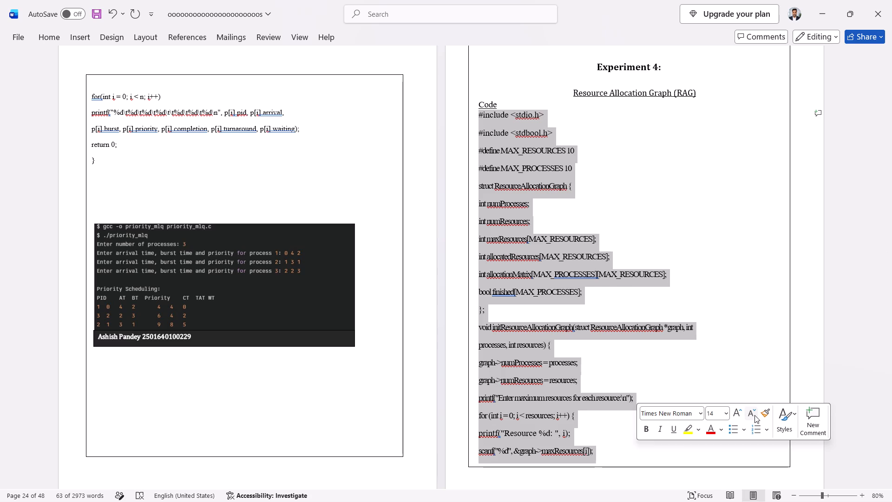
key(ctrl+d)
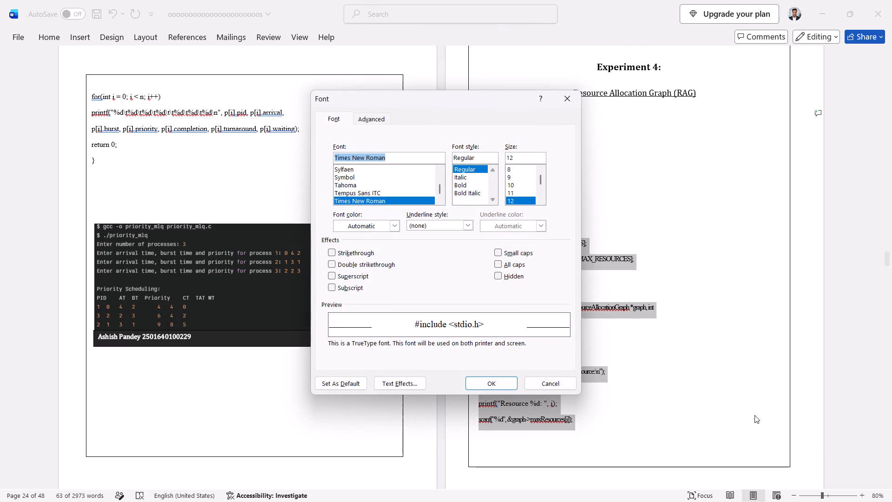
click(379, 119)
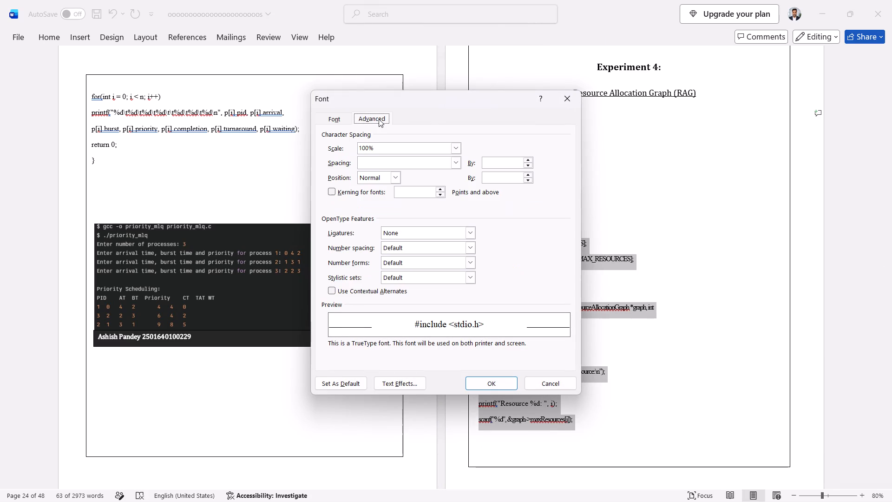
click(458, 162)
click(429, 171)
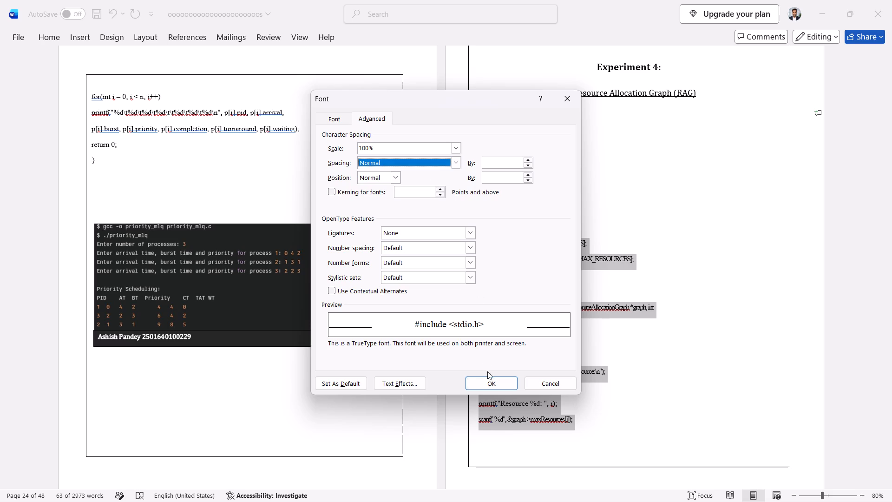
click(490, 383)
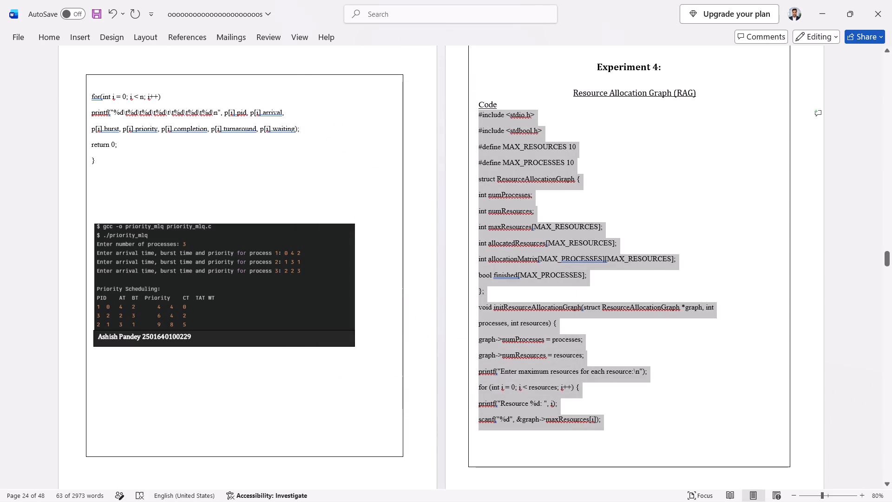
Insert a blank line between the "Code" label and "#include <stdio.h>" on page 24.
click(505, 98)
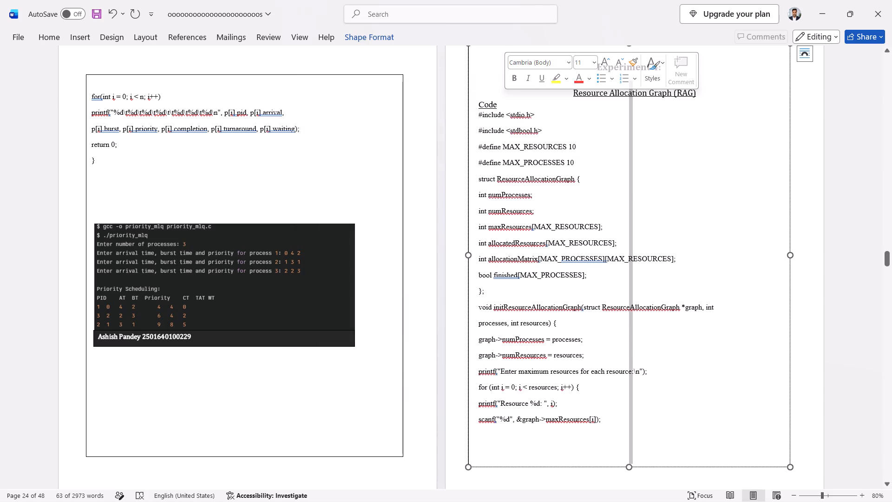
click(498, 108)
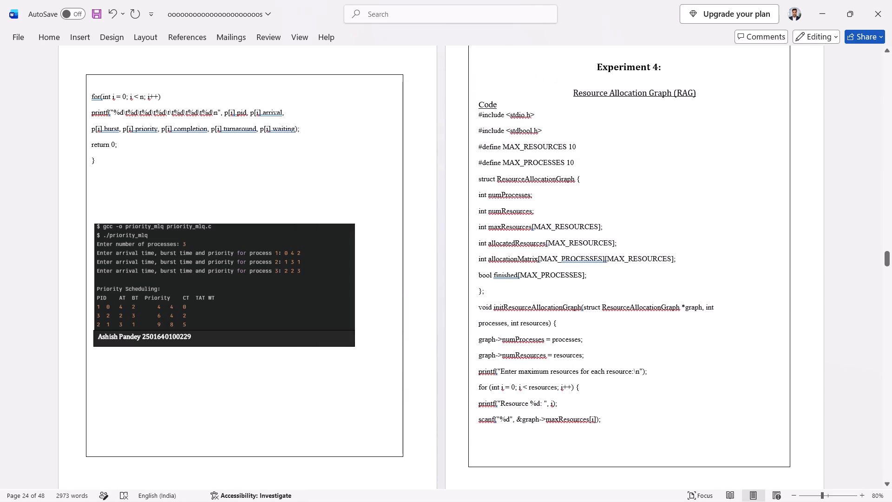
key(Return)
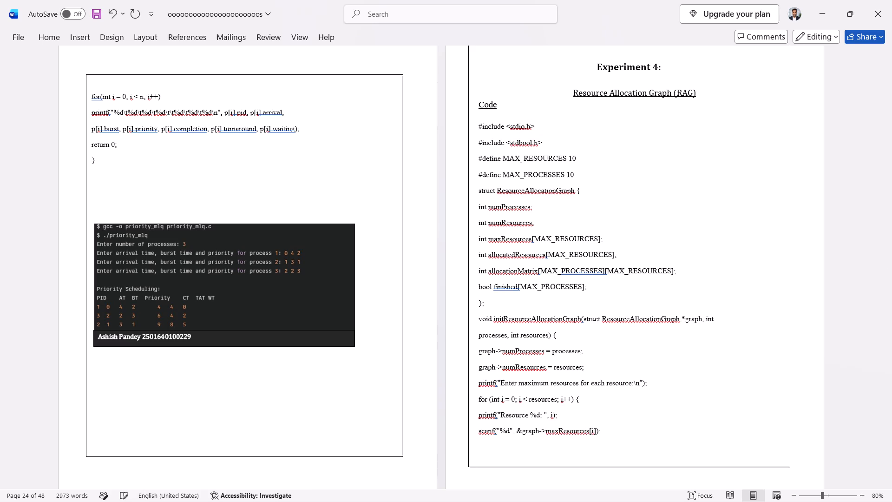
Format the start of the page 26 code, from the first "printf" line to "int processes,", with font size 12 and Normal character spacing.
scroll(630, 242, down, 1)
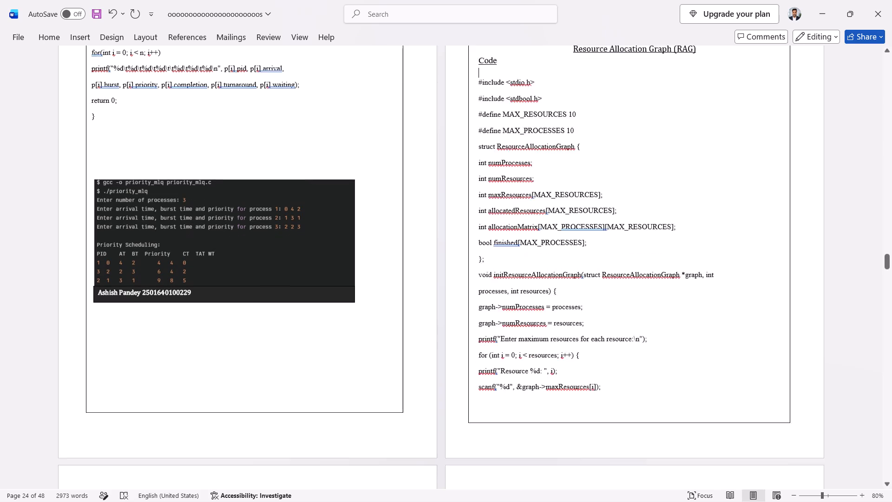
scroll(630, 242, down, 3)
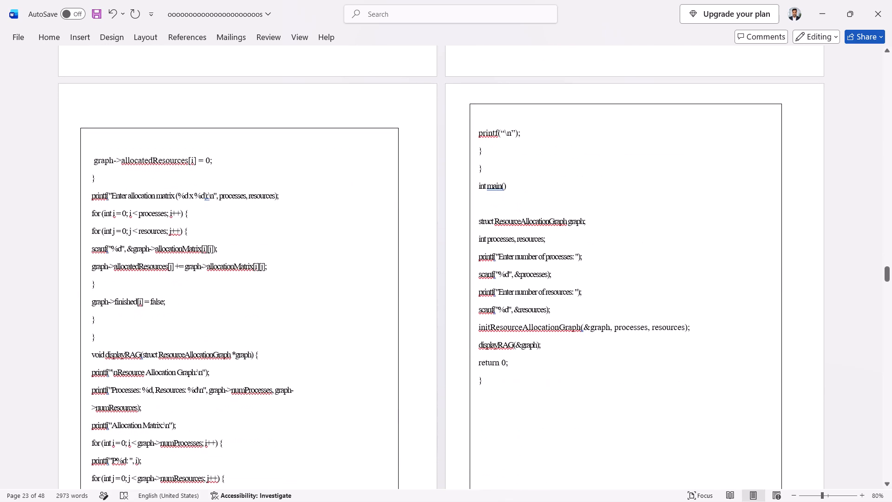
drag(479, 132, 559, 289)
click(559, 289)
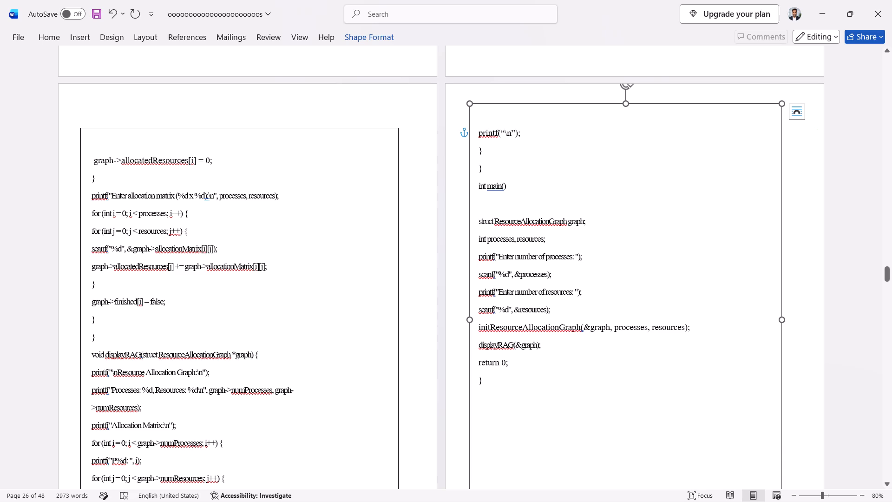
drag(487, 376, 462, 298)
click(478, 129)
drag(478, 129, 514, 244)
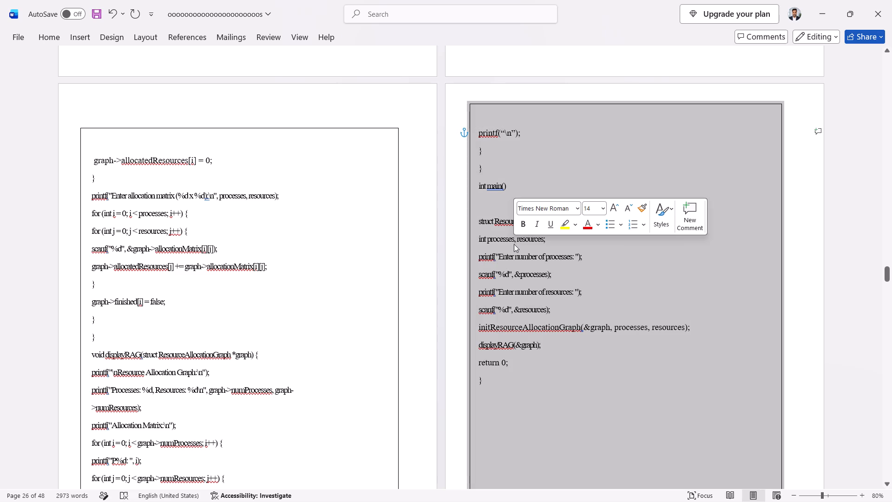
key(ctrl+d)
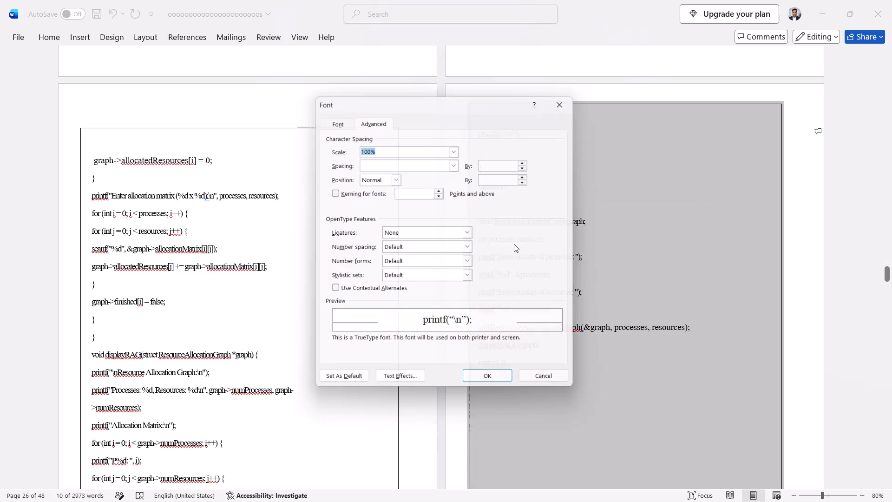
click(457, 163)
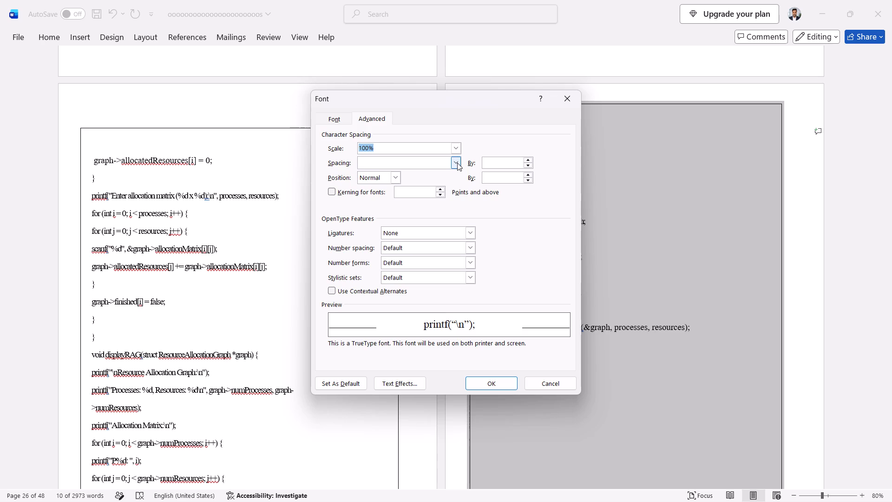
click(424, 173)
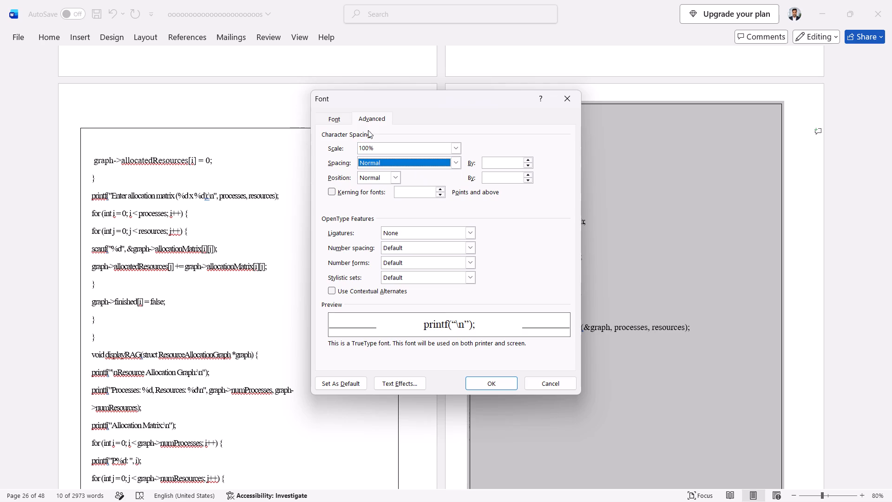
click(341, 117)
click(512, 192)
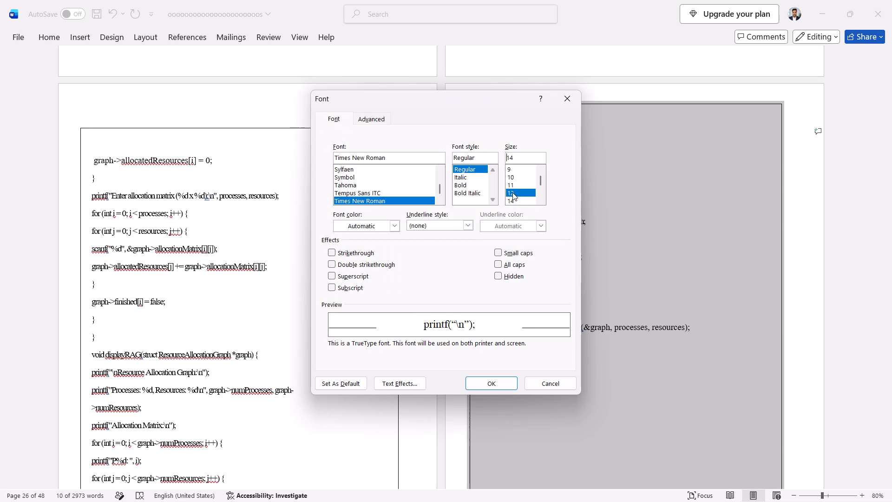
click(488, 385)
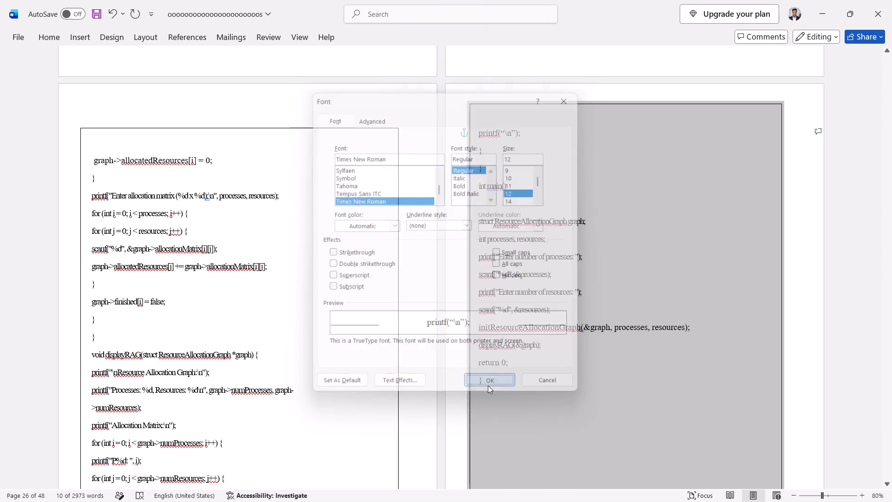
click(536, 371)
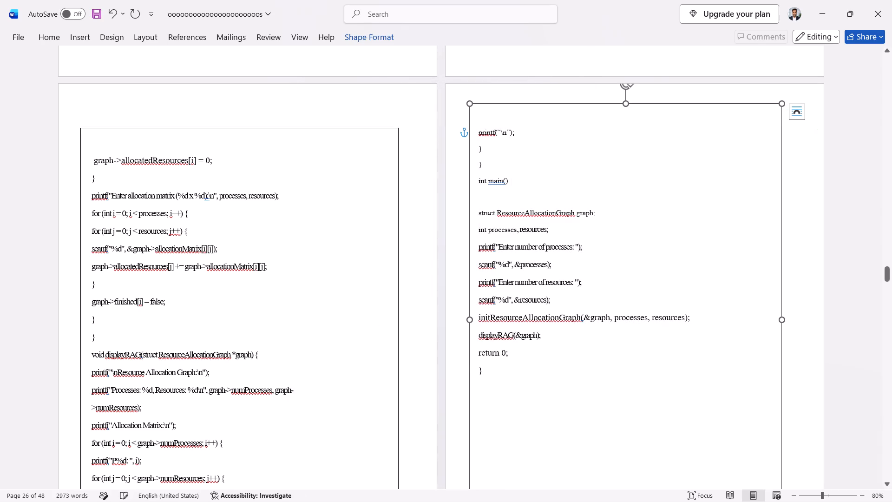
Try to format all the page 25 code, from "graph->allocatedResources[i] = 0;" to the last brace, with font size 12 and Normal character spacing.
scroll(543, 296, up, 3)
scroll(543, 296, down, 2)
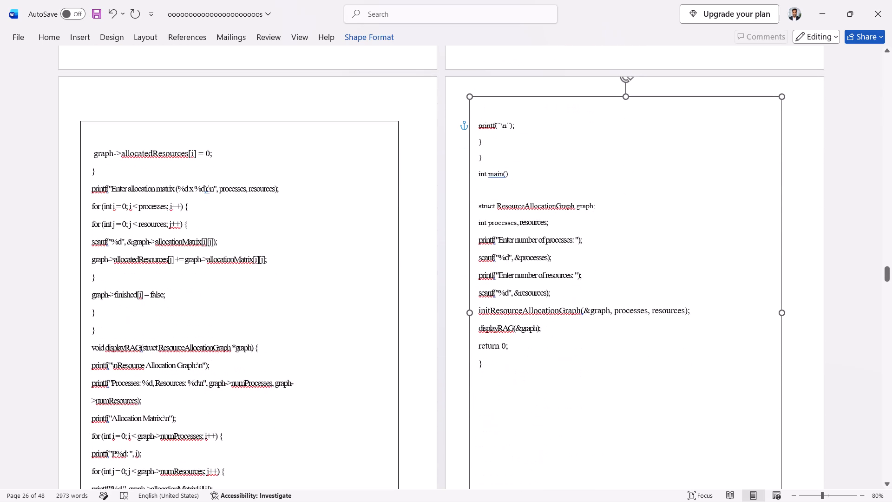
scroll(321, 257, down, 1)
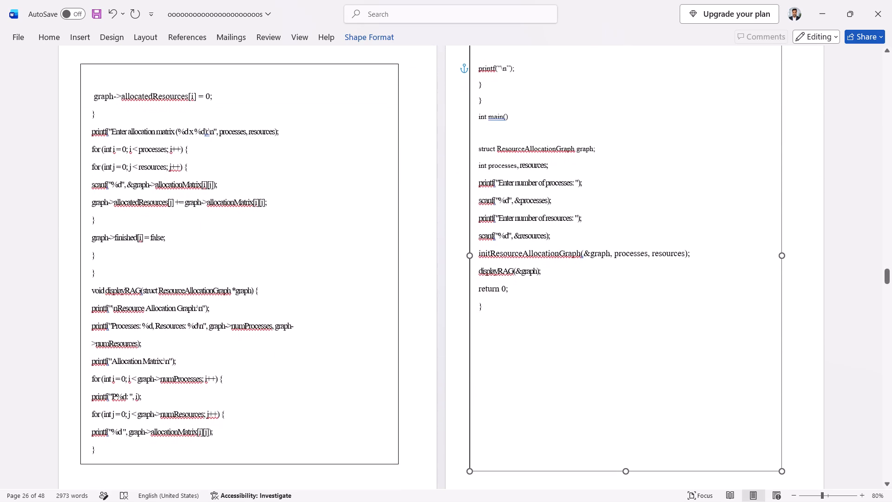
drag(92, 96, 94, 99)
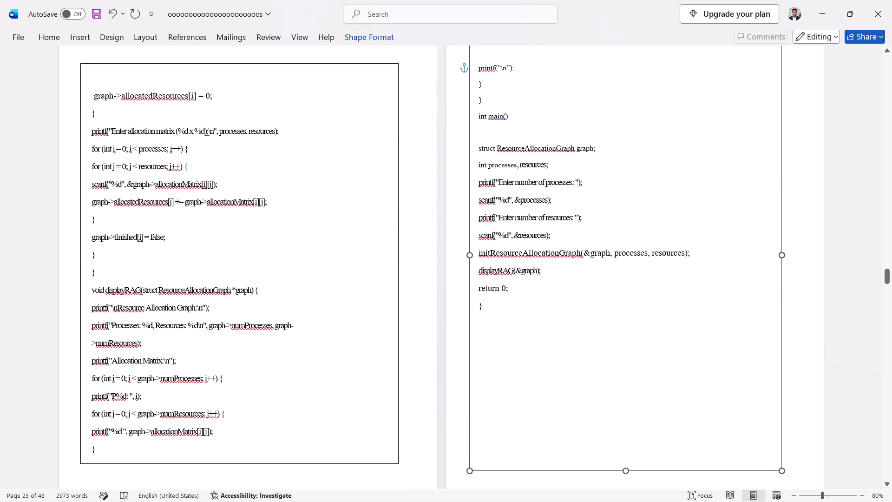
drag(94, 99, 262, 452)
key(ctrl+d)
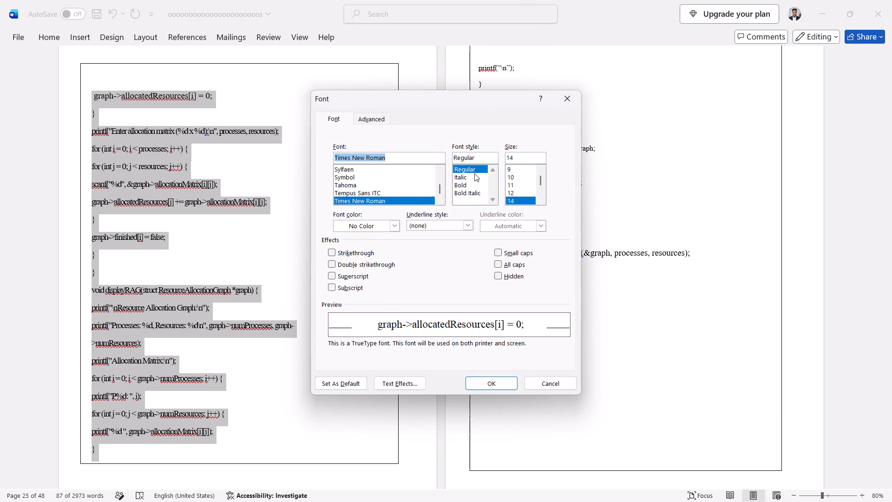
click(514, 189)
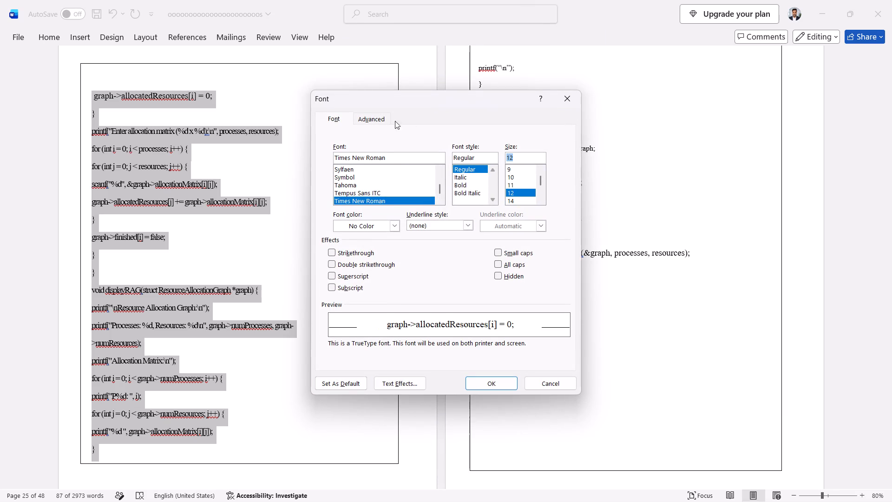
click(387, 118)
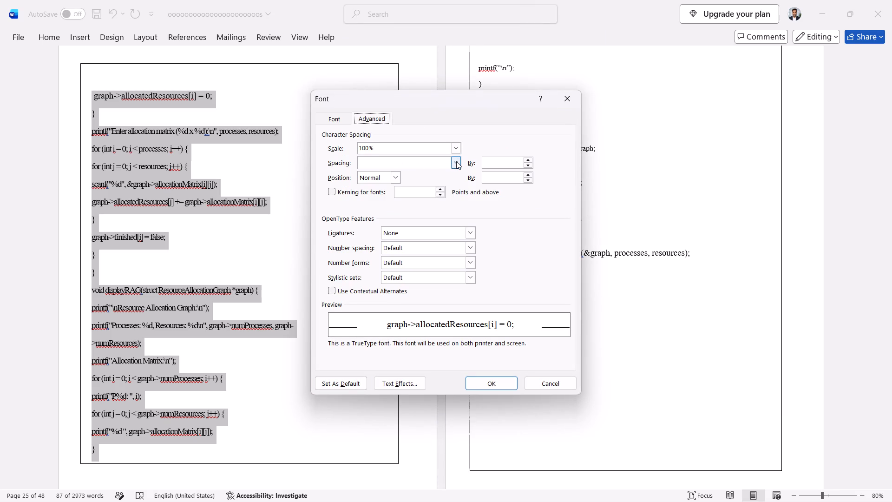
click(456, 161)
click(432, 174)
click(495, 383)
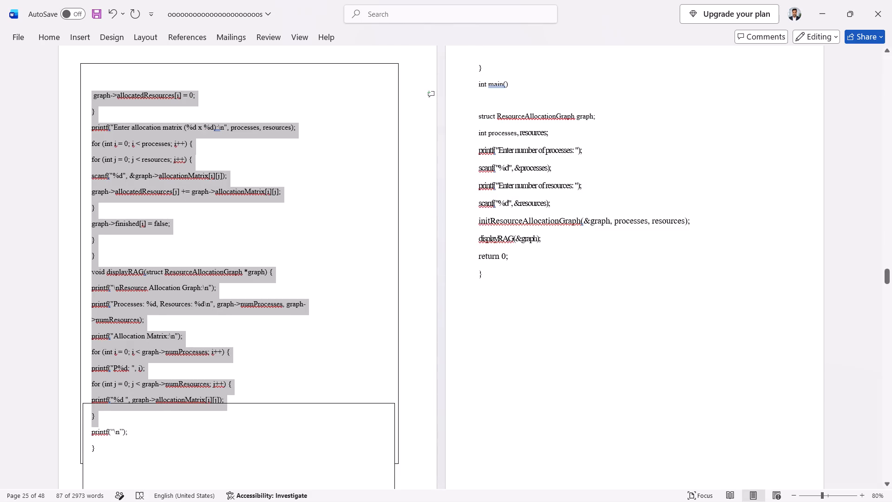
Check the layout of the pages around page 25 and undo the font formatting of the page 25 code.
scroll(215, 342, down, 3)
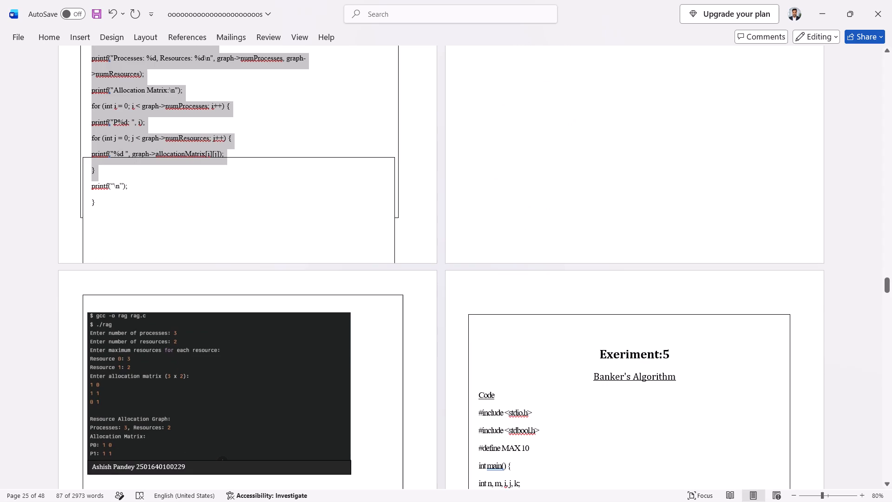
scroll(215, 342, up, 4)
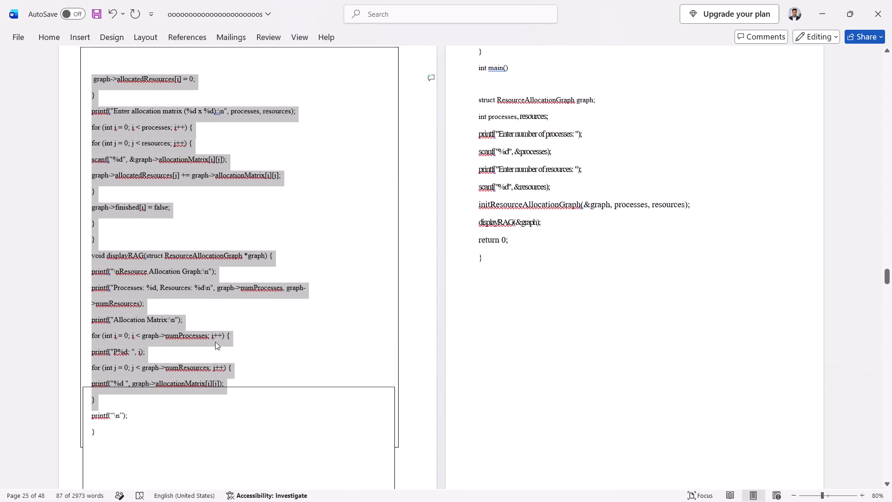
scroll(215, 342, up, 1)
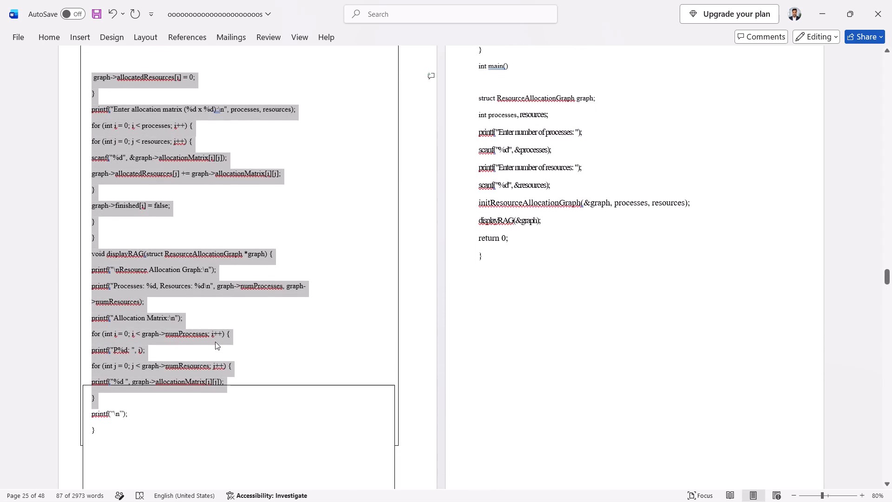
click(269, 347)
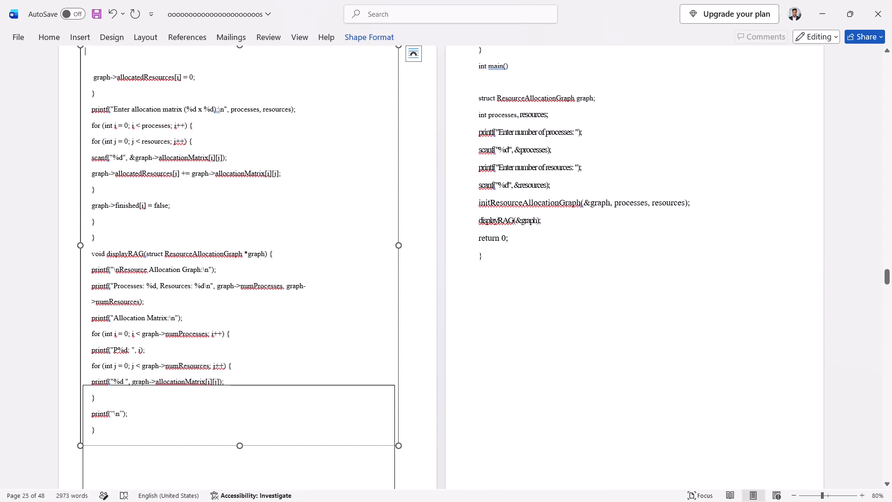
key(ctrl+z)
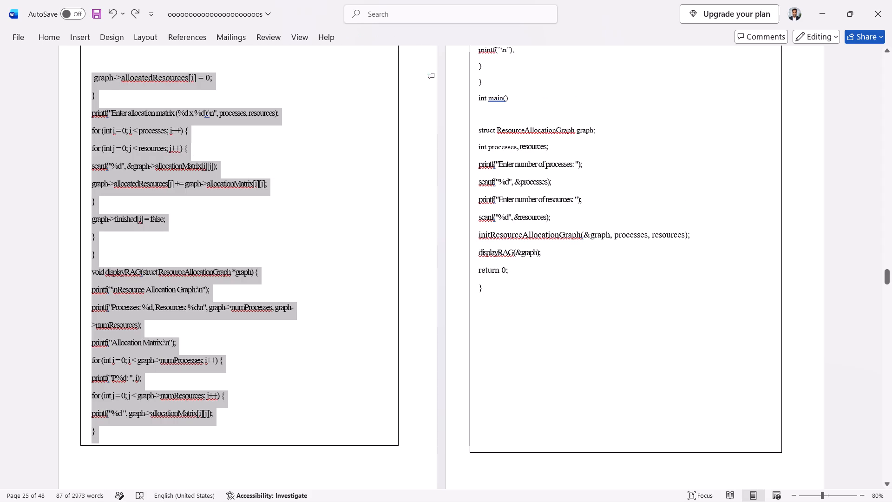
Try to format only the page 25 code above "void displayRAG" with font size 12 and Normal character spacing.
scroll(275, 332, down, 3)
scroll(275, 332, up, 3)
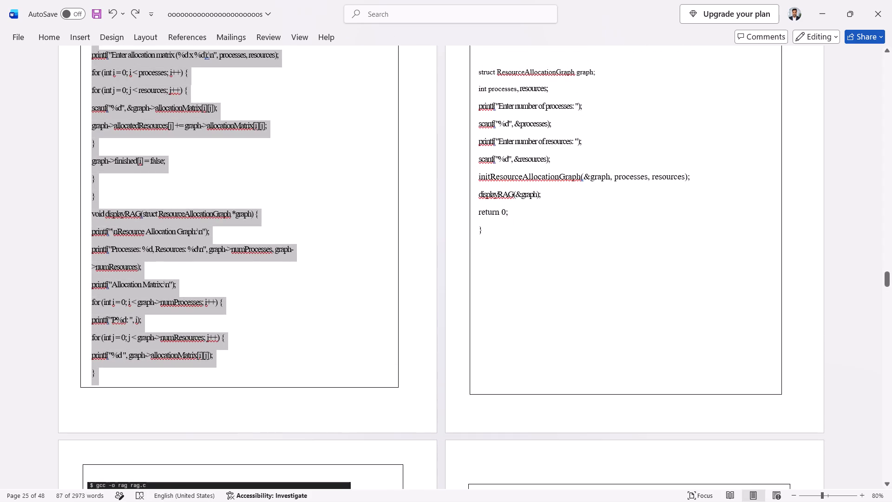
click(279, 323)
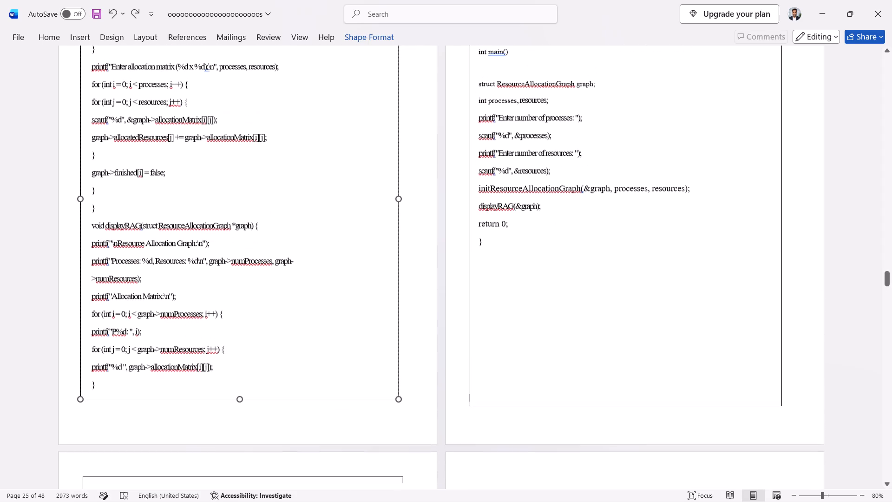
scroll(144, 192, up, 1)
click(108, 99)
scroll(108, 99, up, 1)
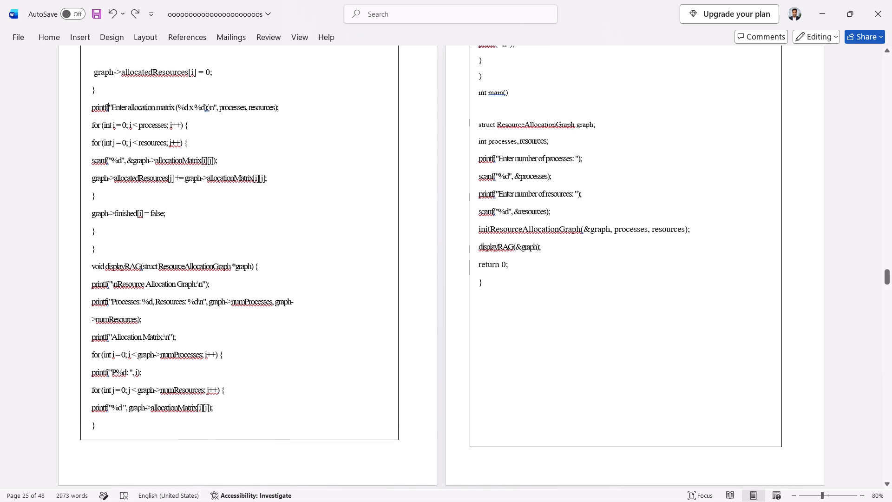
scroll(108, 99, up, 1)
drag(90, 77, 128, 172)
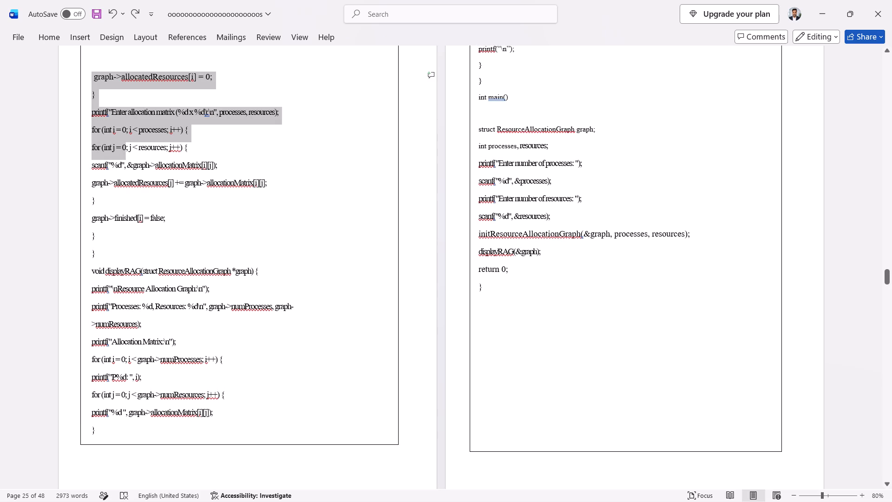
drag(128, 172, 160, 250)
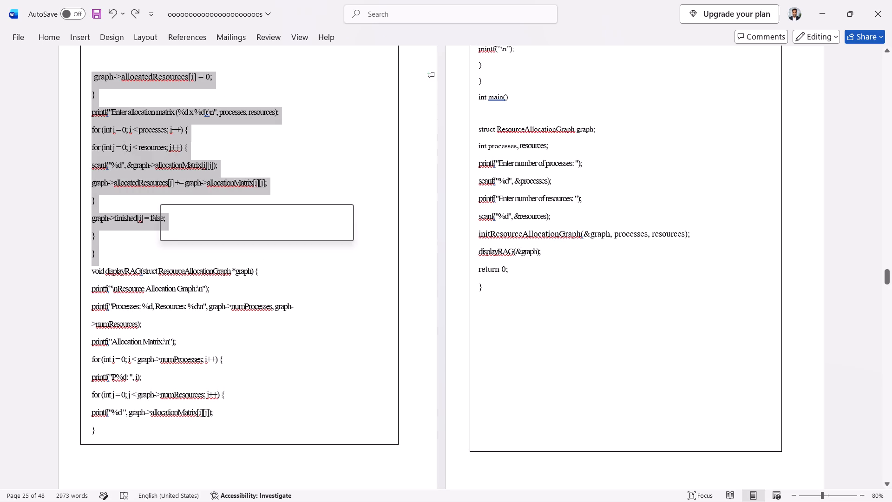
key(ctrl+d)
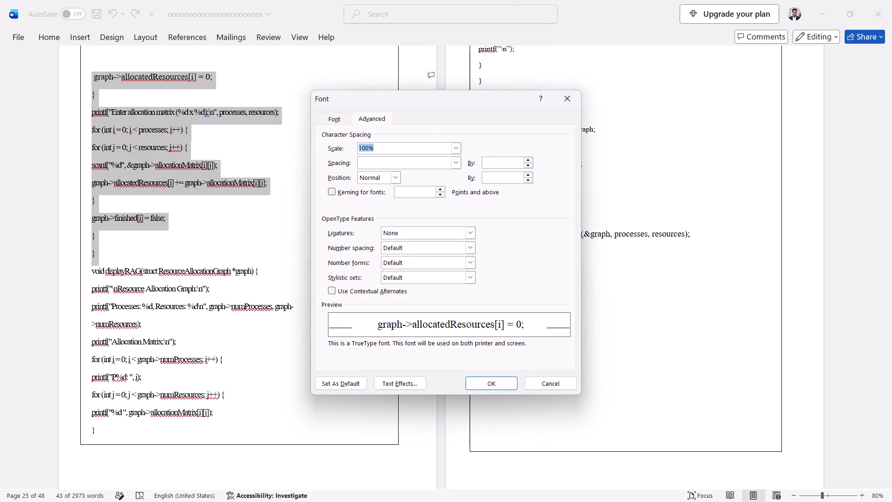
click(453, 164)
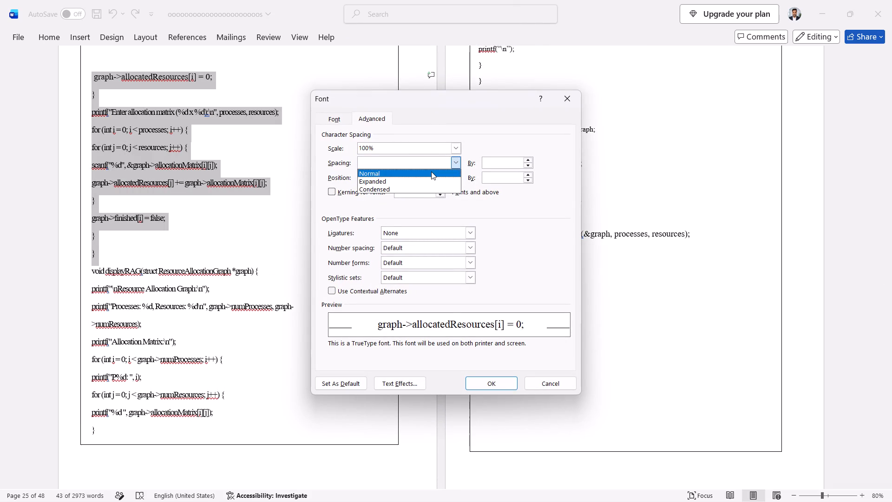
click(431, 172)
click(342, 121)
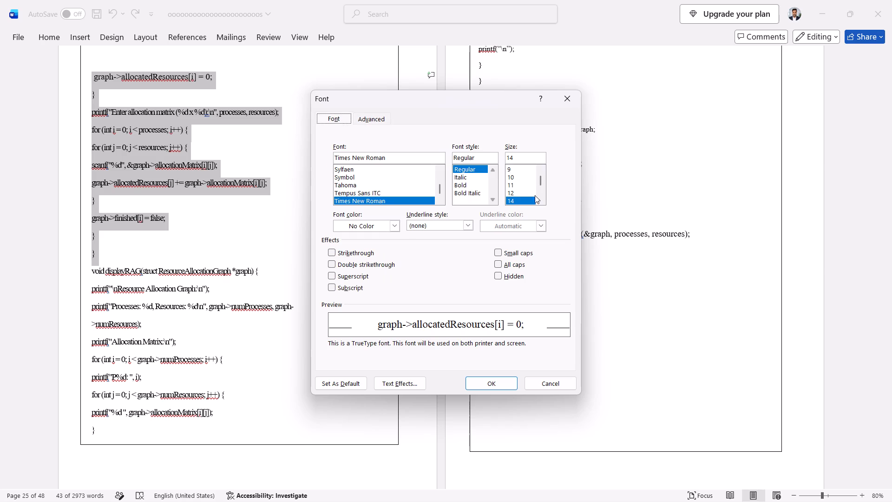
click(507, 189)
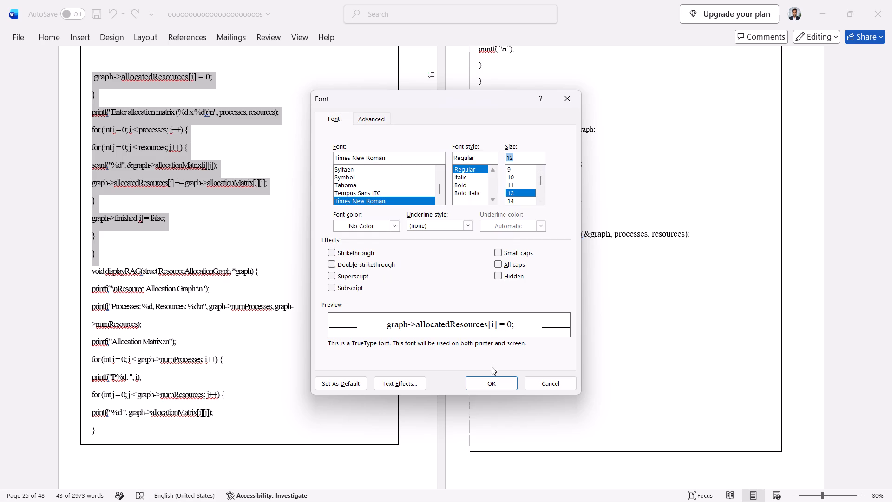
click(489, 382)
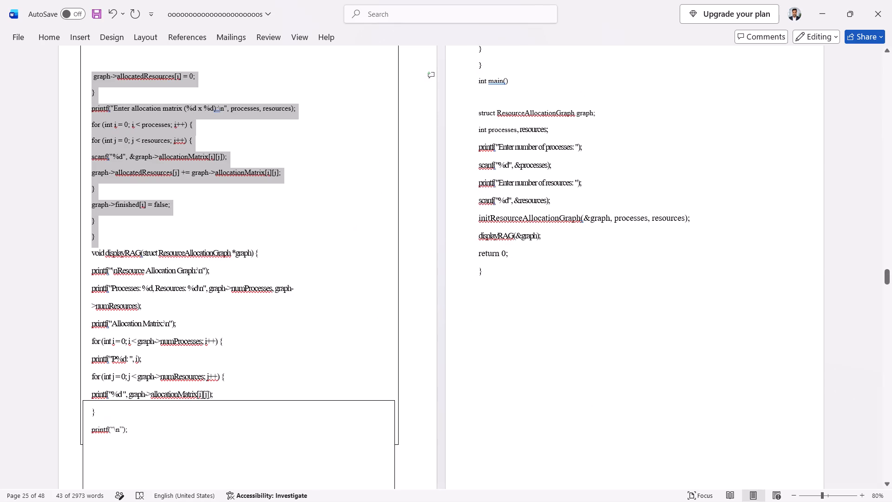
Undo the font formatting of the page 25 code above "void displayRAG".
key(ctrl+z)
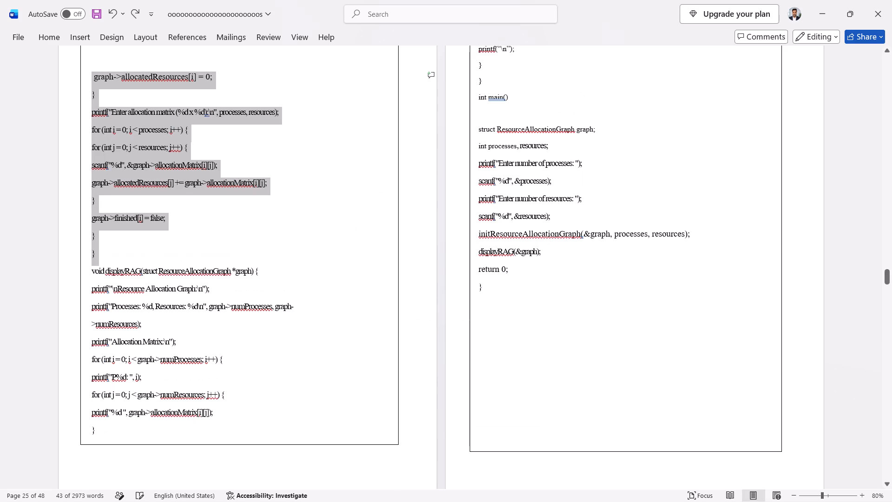
Remove the blank space above "graph->allocatedResources[i] = 0;" at the start of the page 25 code.
scroll(285, 223, up, 1)
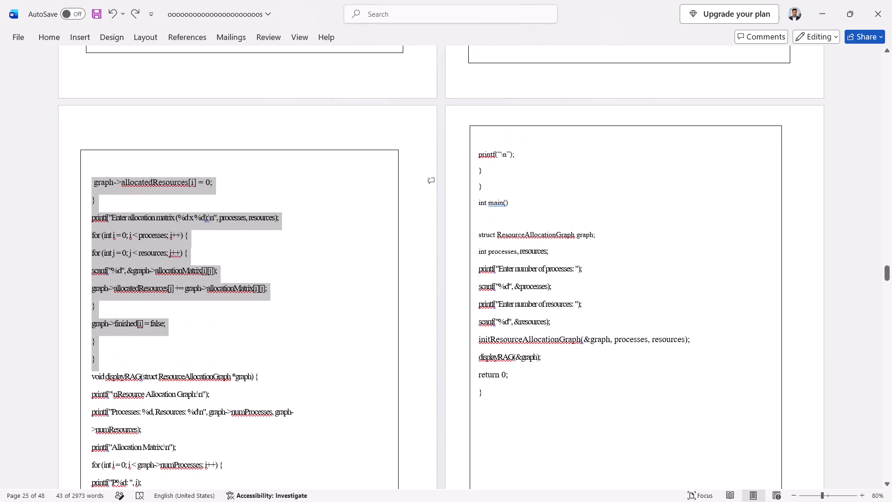
click(90, 176)
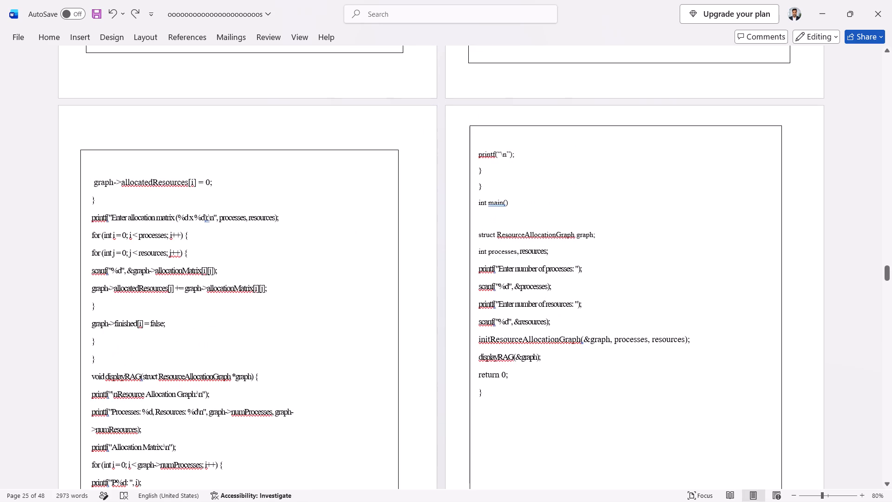
click(92, 185)
key(BackSpace)
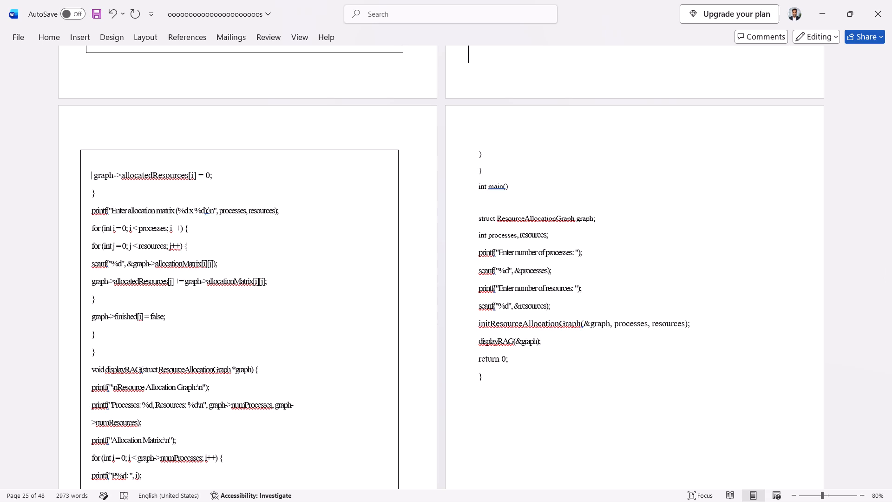
Insert two blank lines after "printf("%d ", graph->allocationMatrix[i][j]);" on page 25 to move the closing brace to page 26.
scroll(100, 295, down, 3)
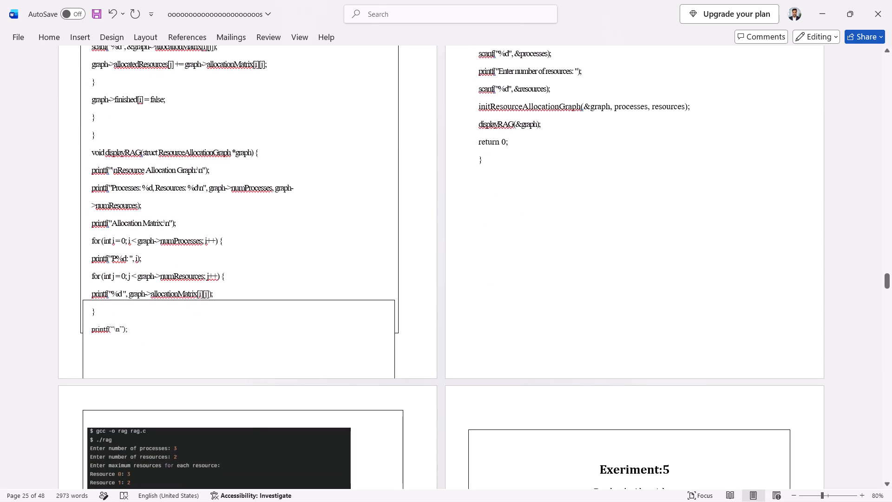
click(225, 293)
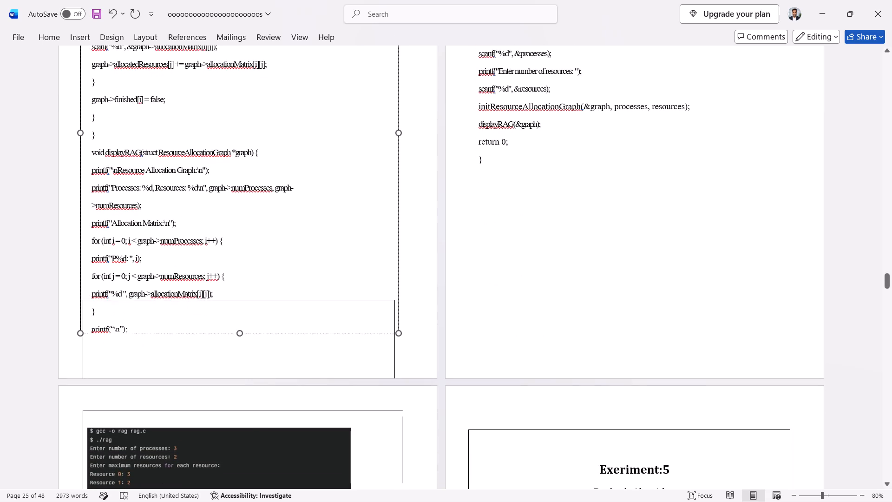
click(211, 301)
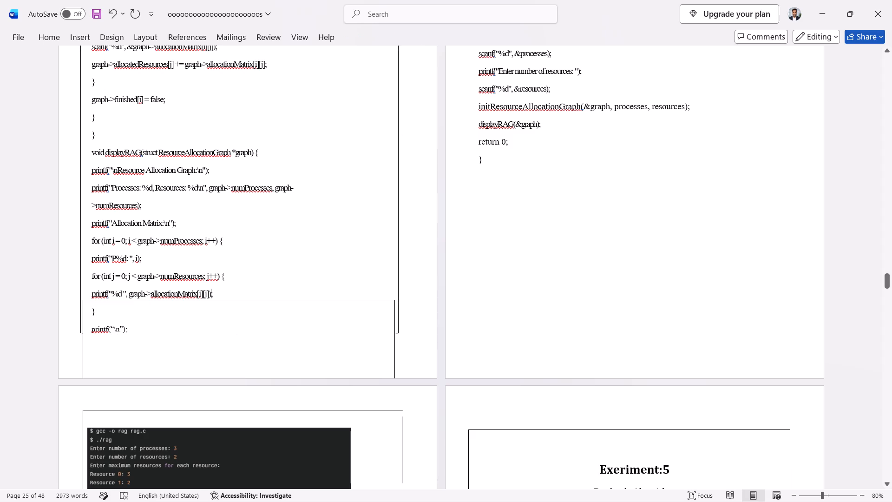
key(Right)
key(Return)
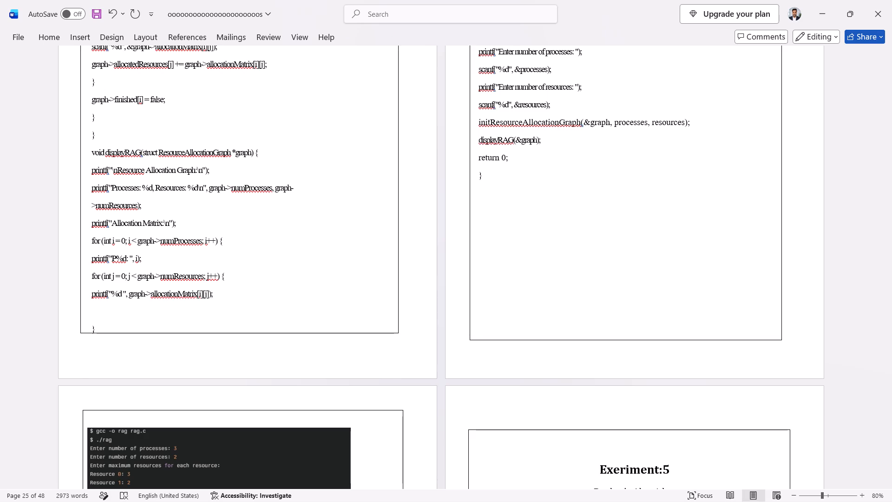
scroll(211, 301, up, 2)
scroll(211, 301, right, 1)
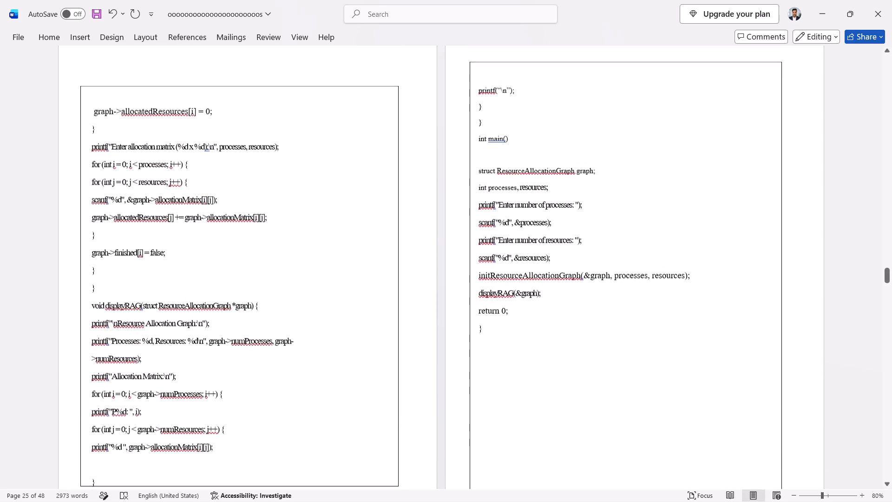
scroll(211, 301, right, 1)
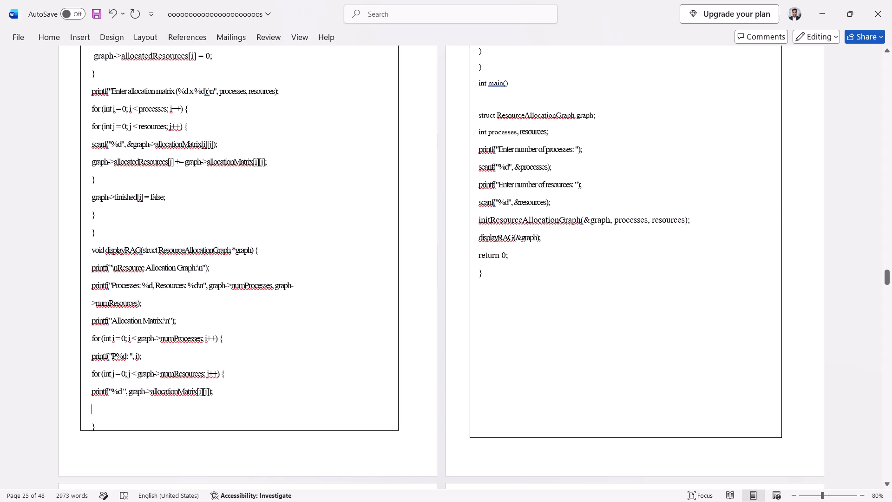
key(Return)
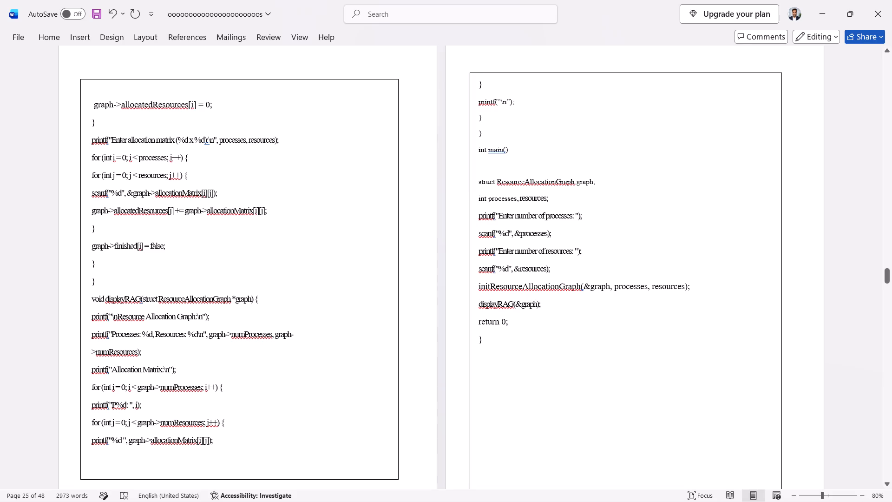
Format the page 25 code, from "graph->allocatedResources[i] = 0;" to the last printf line, with font size 12 and Normal character spacing.
drag(92, 104, 289, 418)
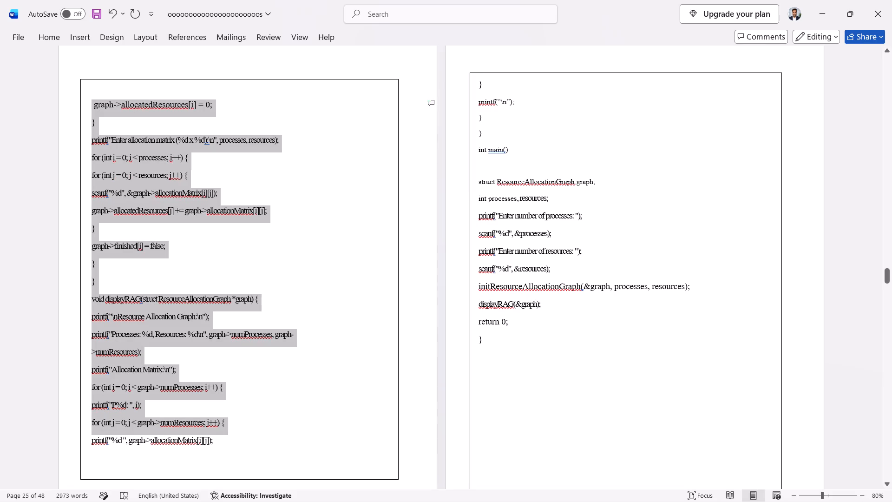
drag(289, 418, 298, 442)
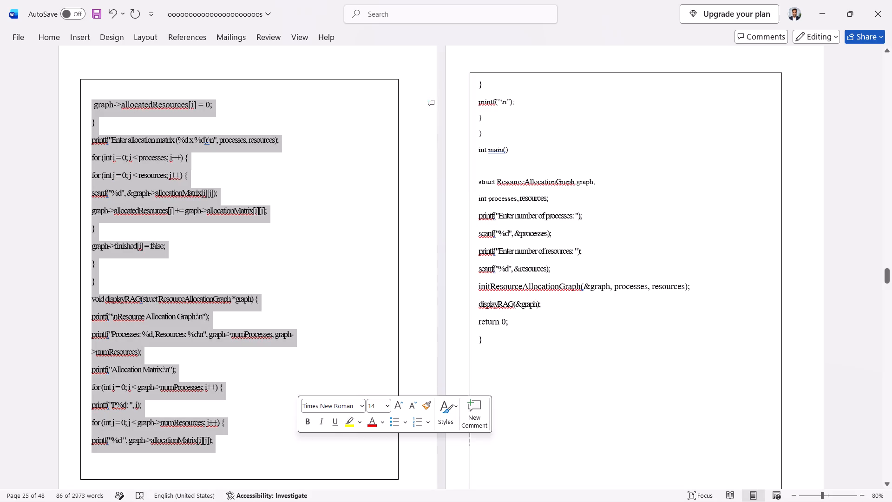
click(413, 408)
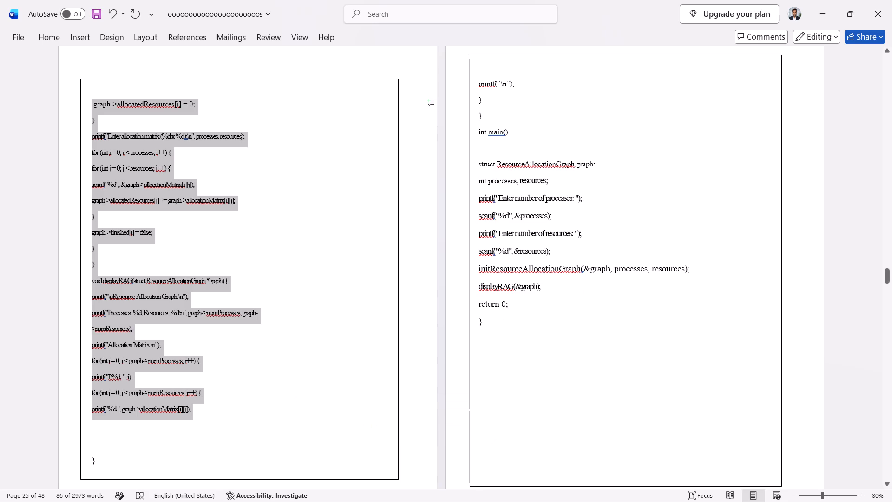
key(ctrl+d)
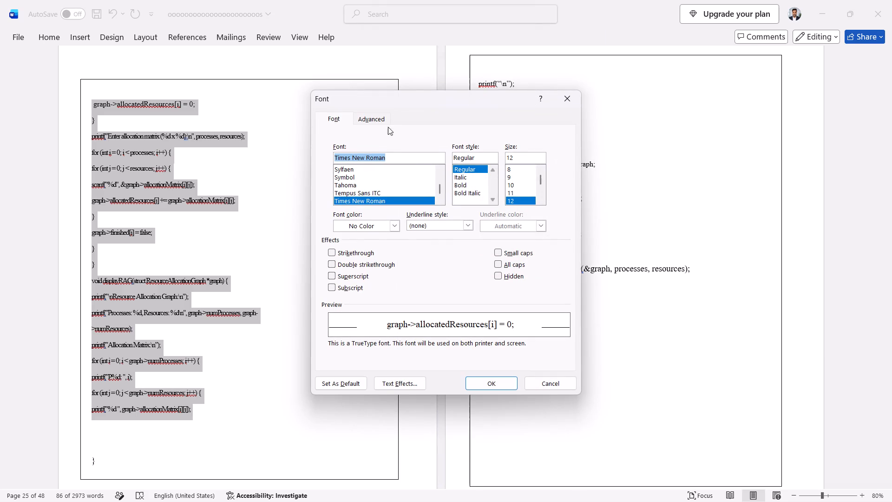
click(371, 117)
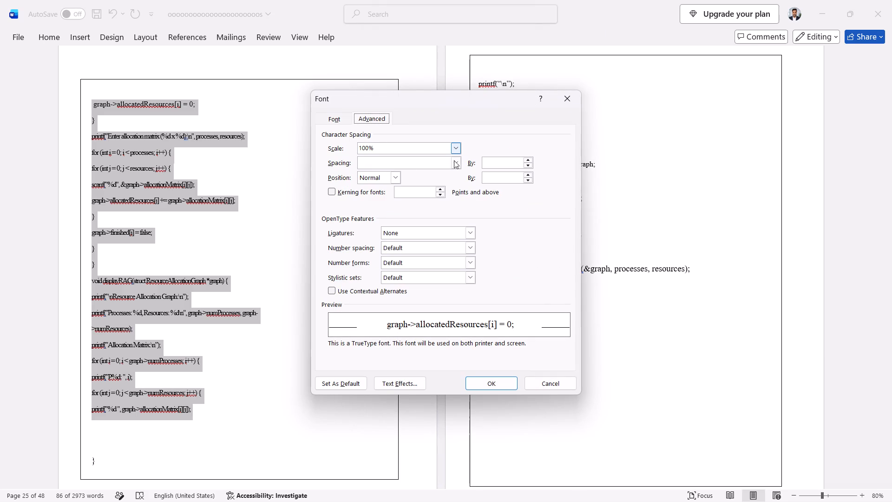
click(458, 161)
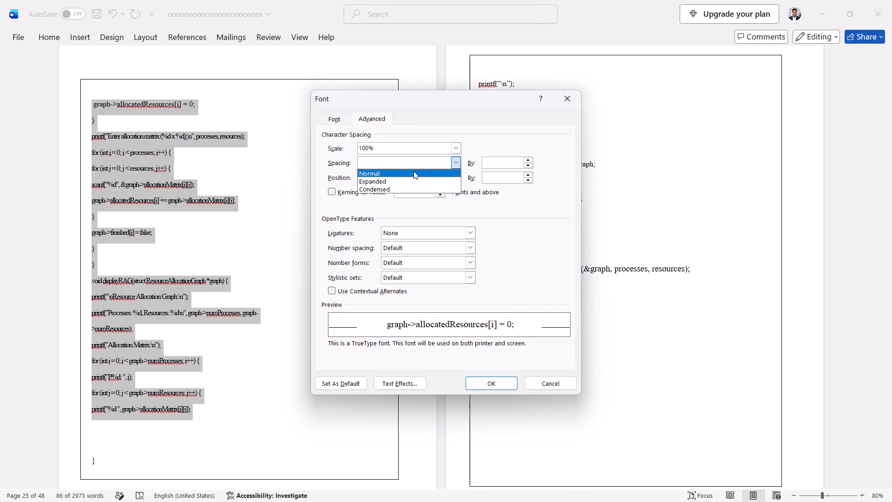
click(413, 171)
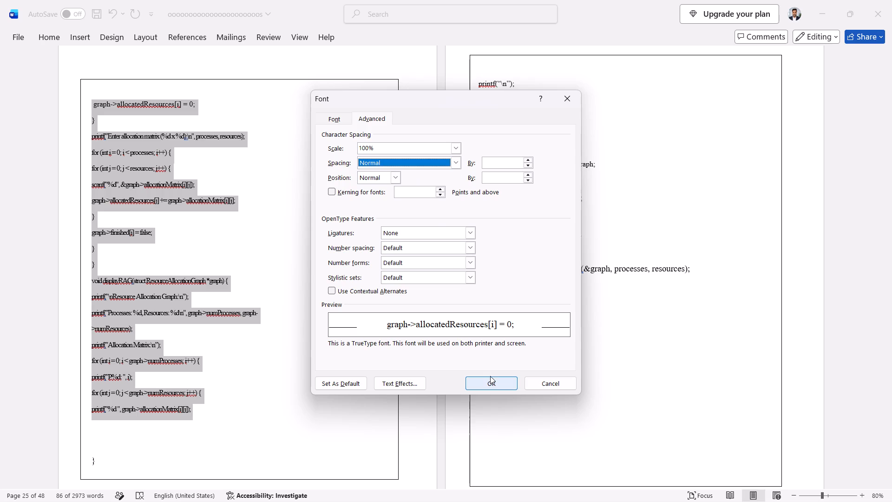
click(492, 384)
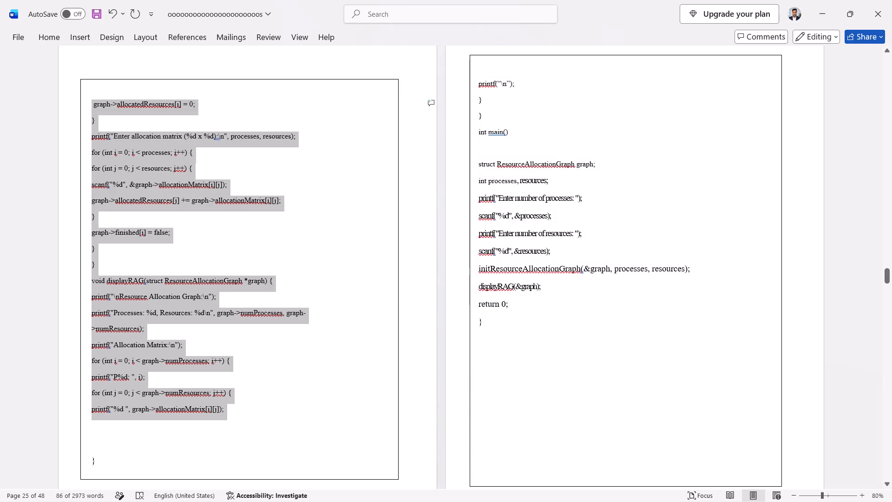
Insert one blank line above "graph->allocatedResources[i] = 0;" on page 25 to push the closing brace back onto page 26.
click(112, 439)
click(101, 444)
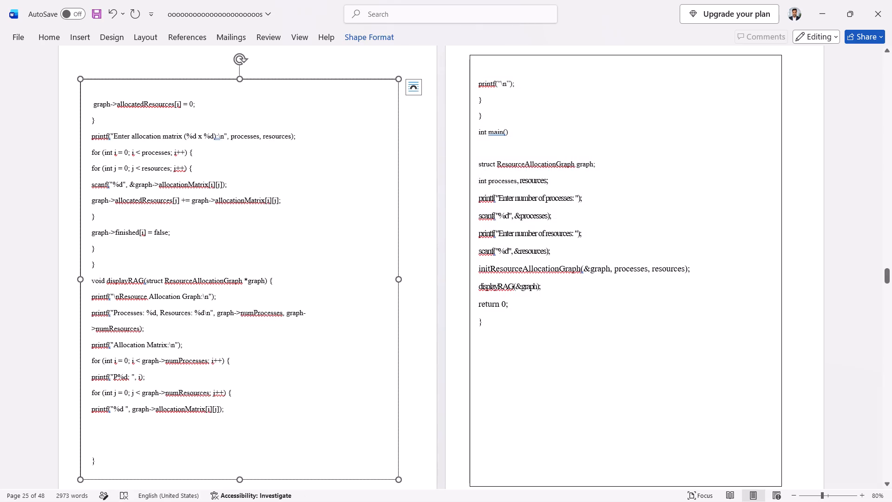
click(234, 411)
key(Return)
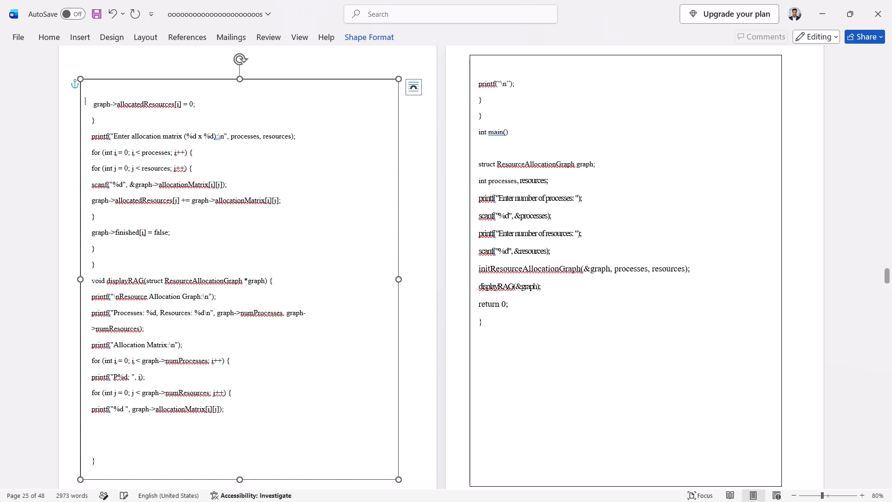
key(Return)
click(89, 104)
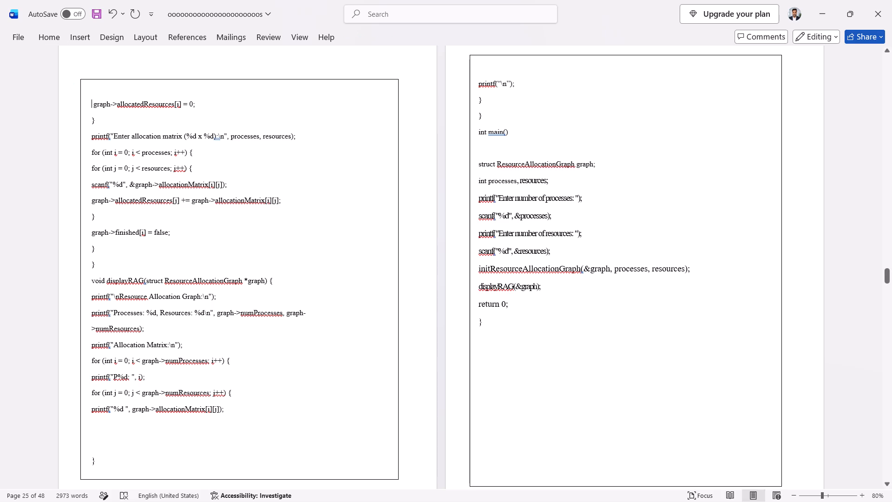
key(Return)
key(Return)
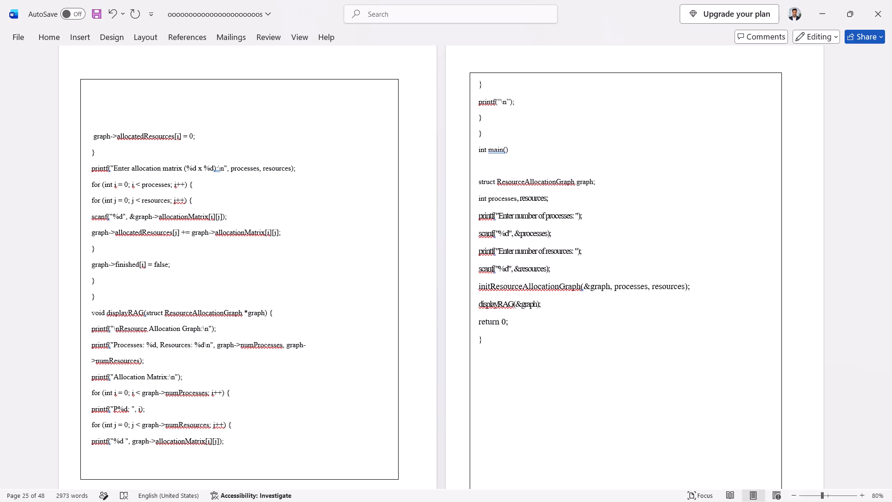
key(BackSpace)
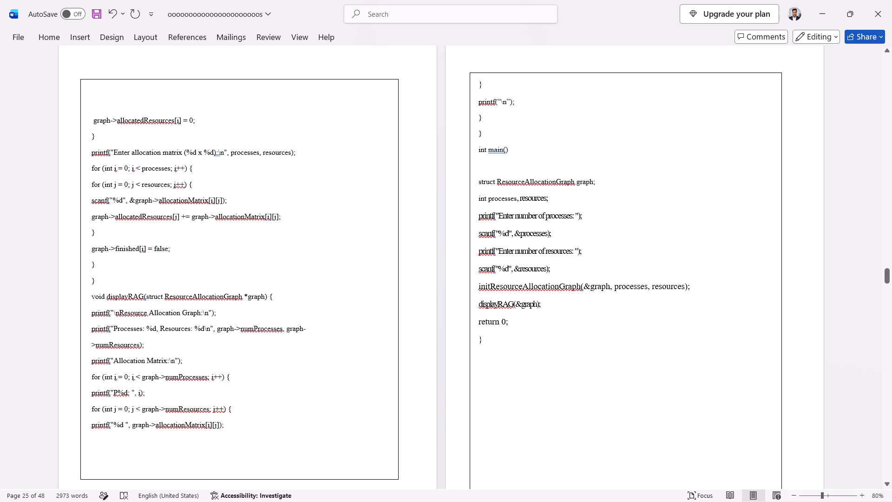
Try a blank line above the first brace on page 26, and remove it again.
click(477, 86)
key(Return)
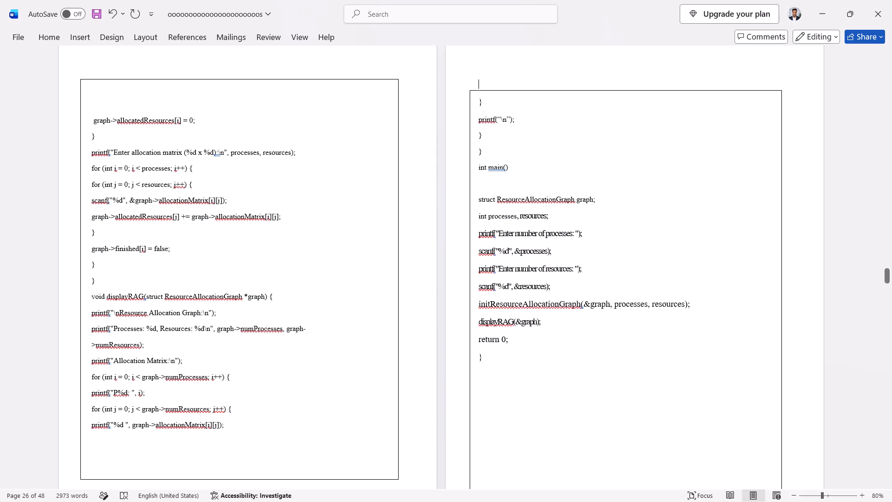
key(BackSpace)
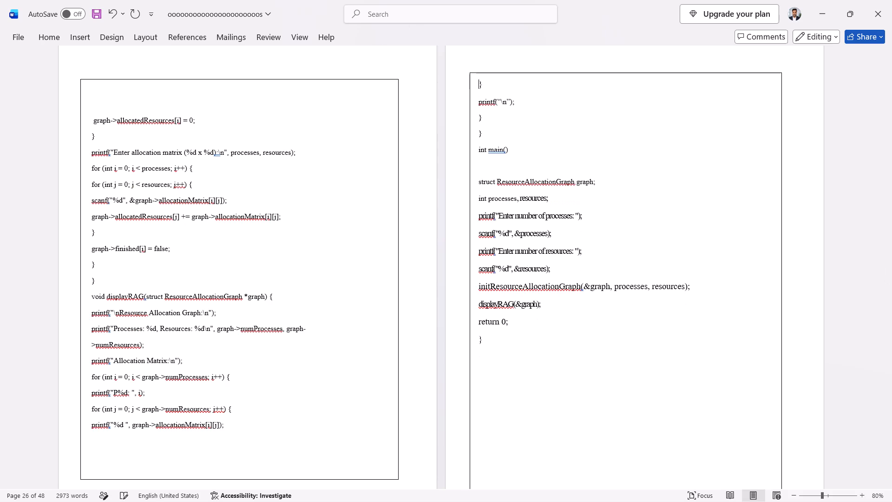
Format all the code on page 26, down to "return 0;" and its closing brace, with font size 12 and Normal character spacing.
scroll(604, 340, down, 2)
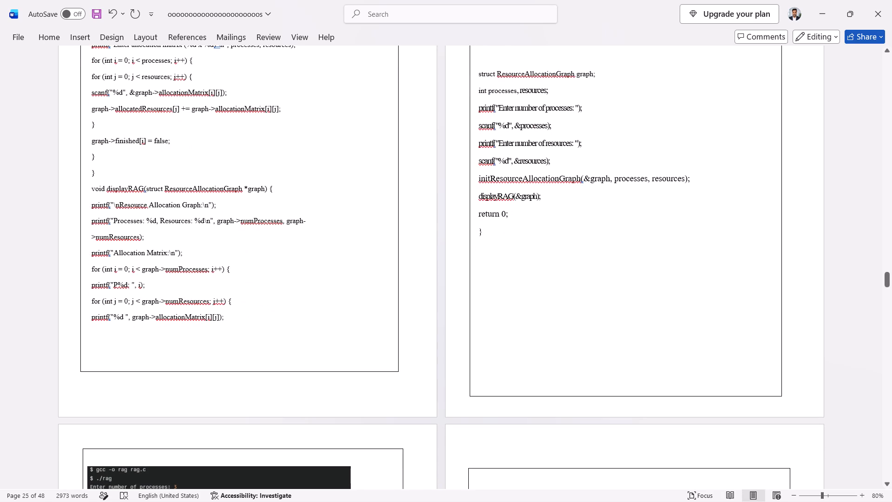
drag(496, 232, 472, 210)
click(487, 227)
double_click(487, 227)
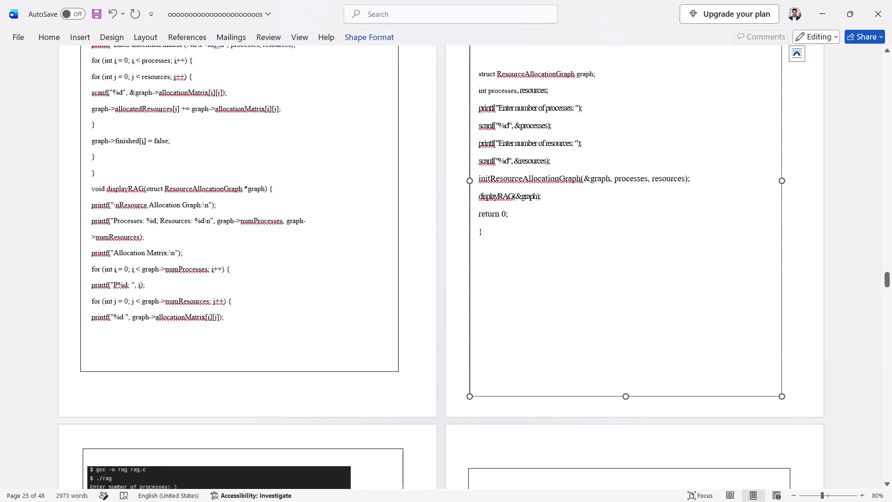
click(487, 227)
click(479, 235)
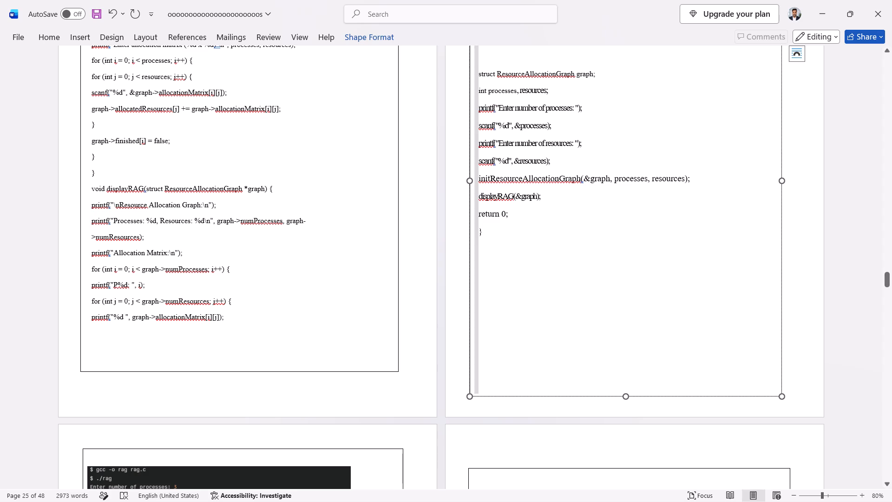
click(482, 232)
drag(482, 232, 476, 179)
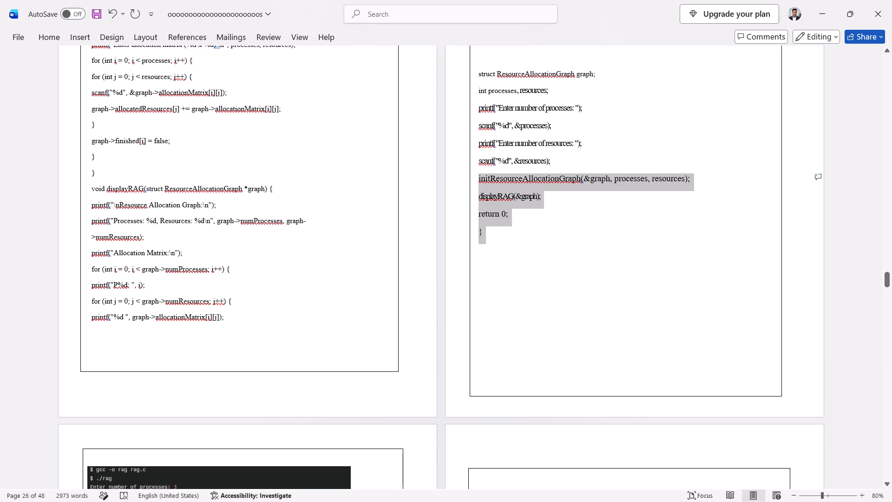
drag(476, 179, 485, 90)
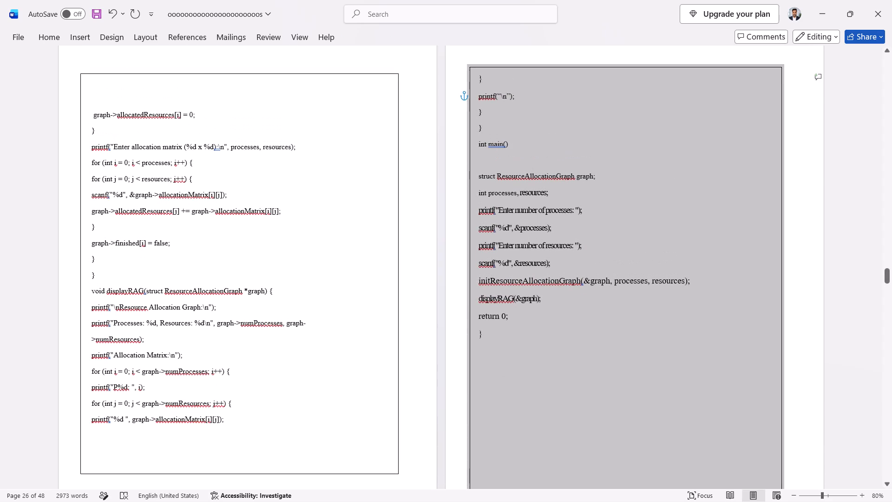
drag(485, 90, 479, 82)
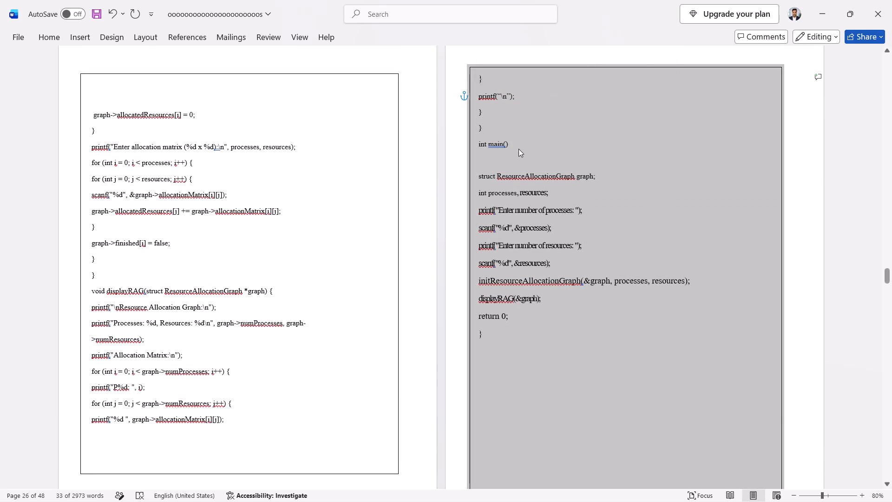
key(ctrl+d)
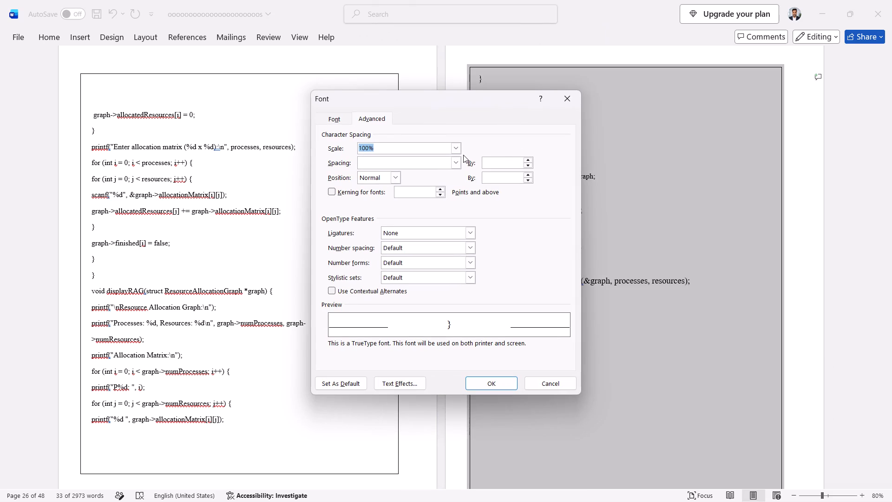
click(453, 165)
click(428, 171)
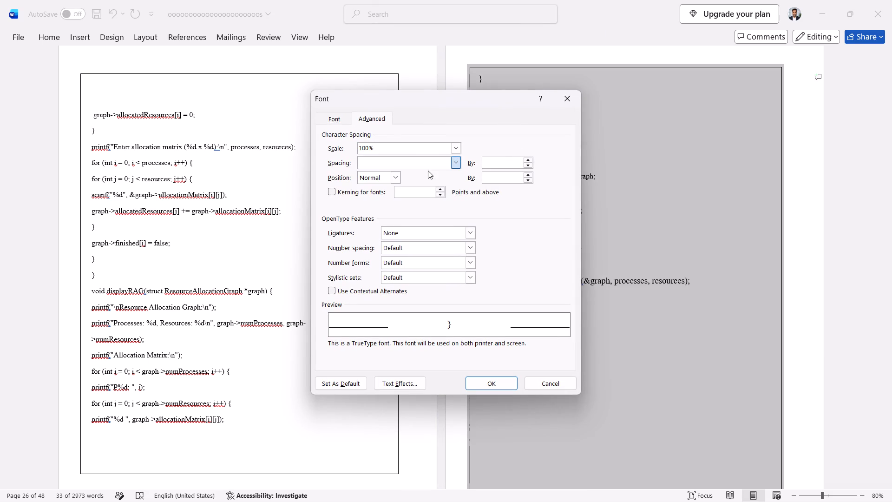
click(343, 120)
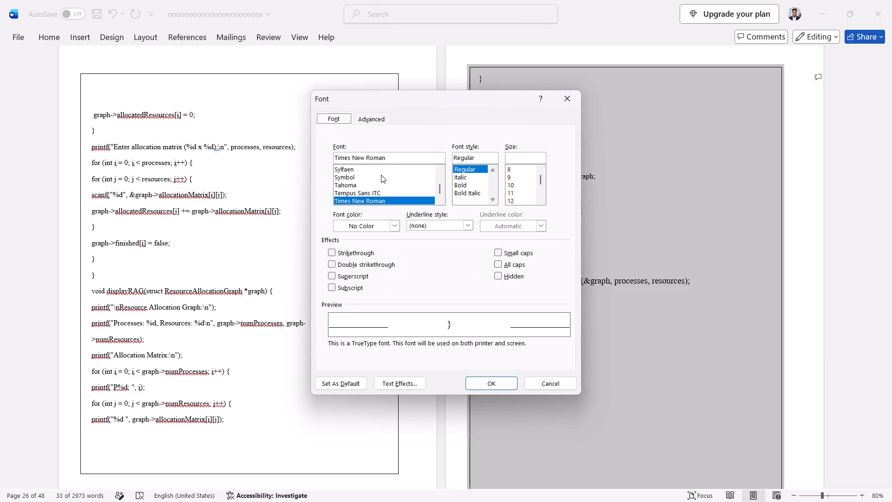
click(512, 199)
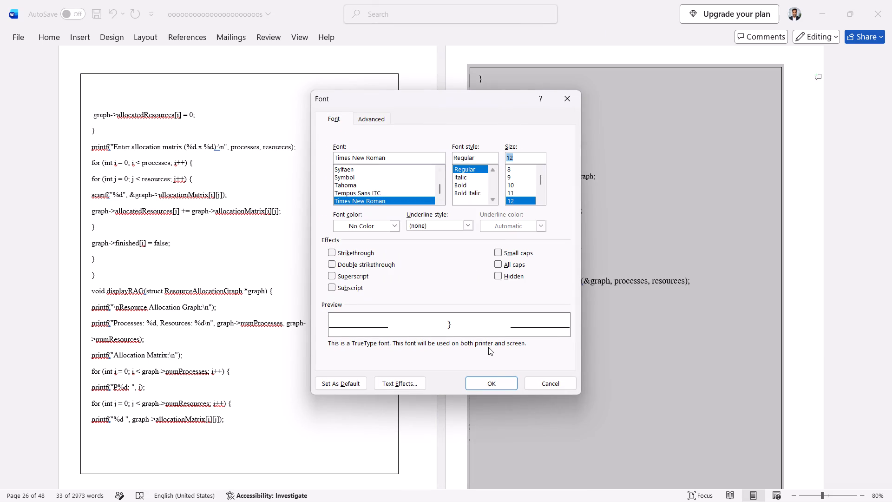
click(500, 385)
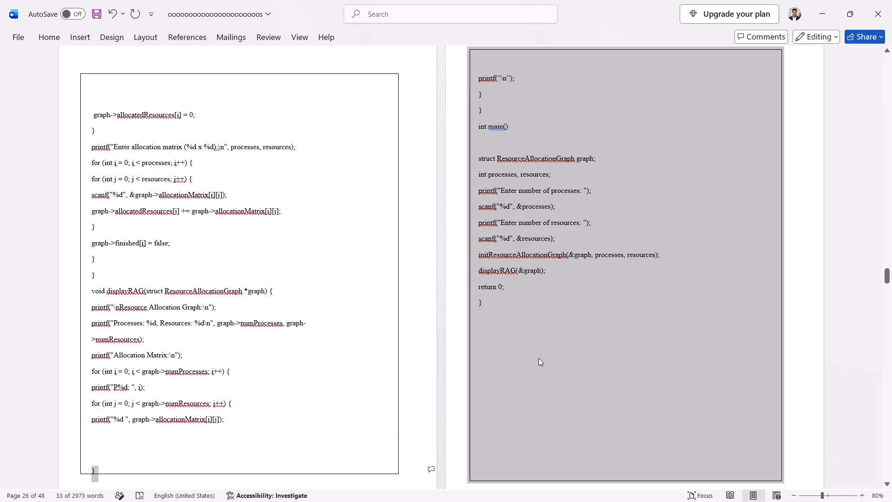
click(538, 358)
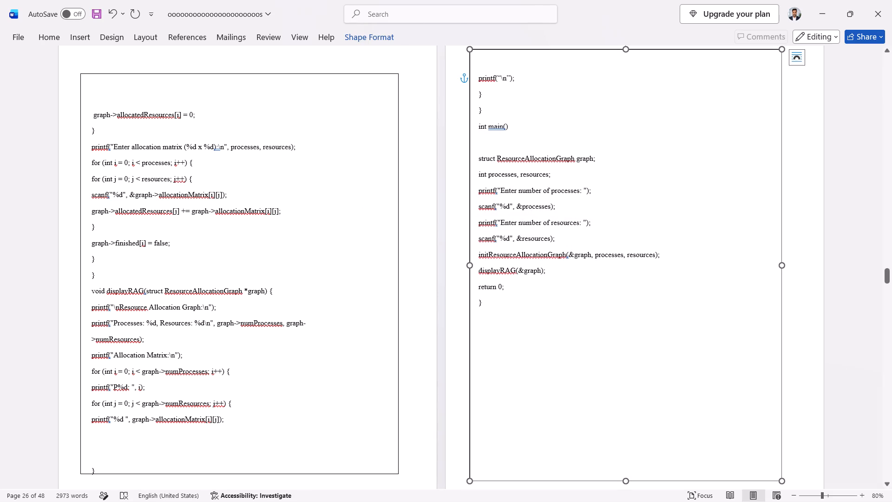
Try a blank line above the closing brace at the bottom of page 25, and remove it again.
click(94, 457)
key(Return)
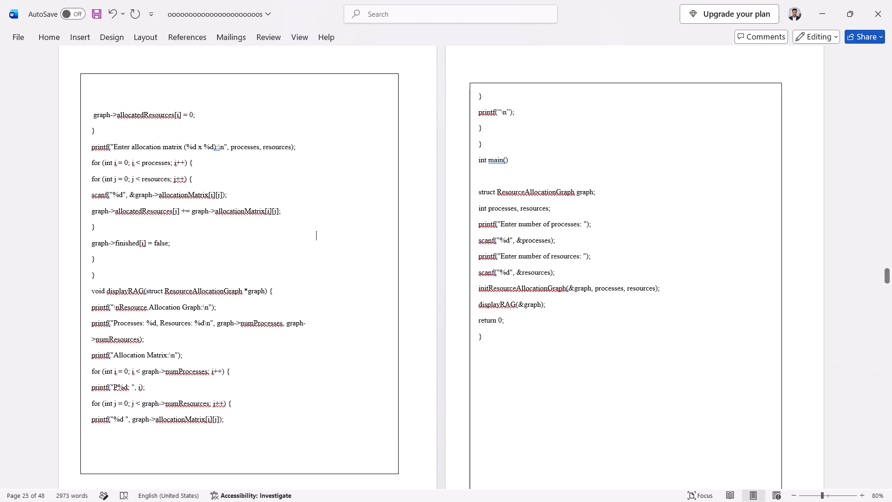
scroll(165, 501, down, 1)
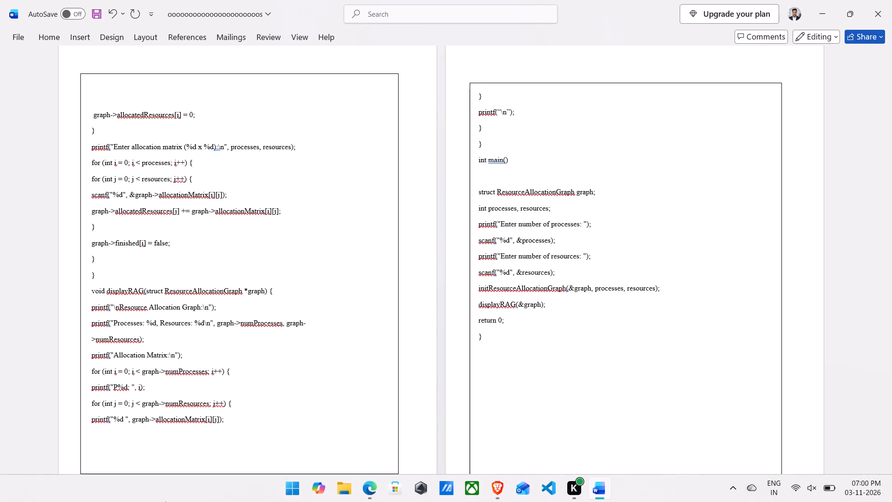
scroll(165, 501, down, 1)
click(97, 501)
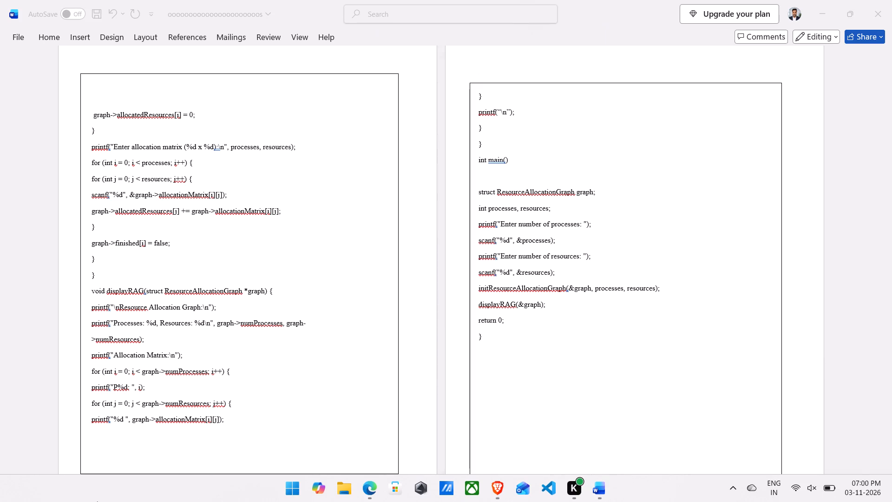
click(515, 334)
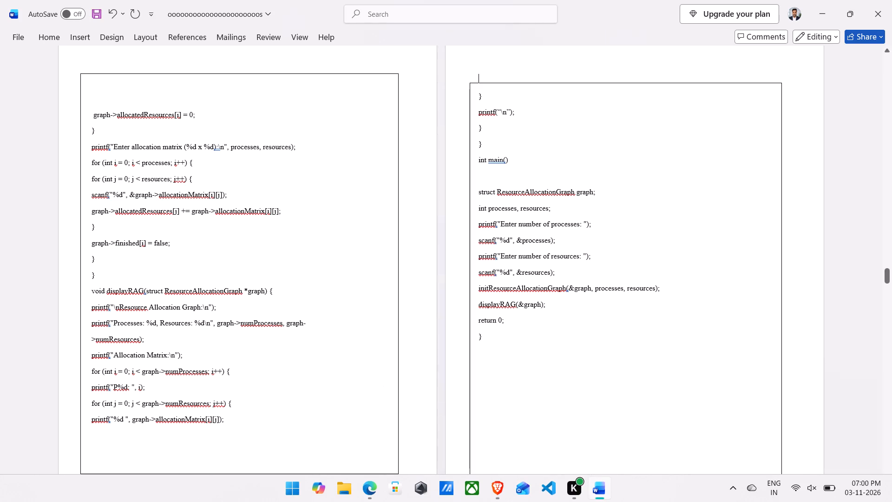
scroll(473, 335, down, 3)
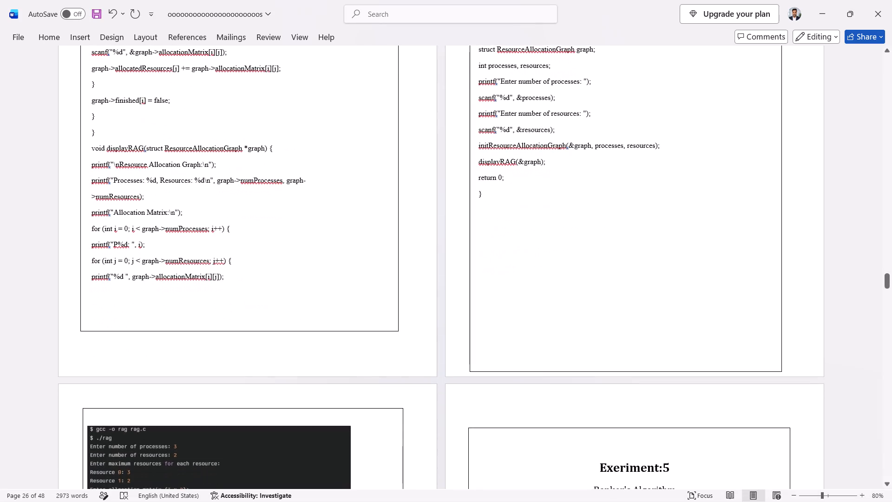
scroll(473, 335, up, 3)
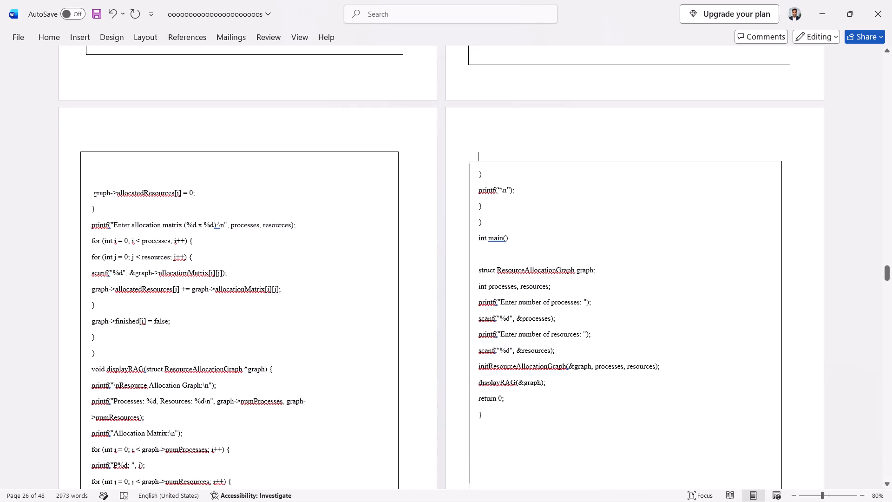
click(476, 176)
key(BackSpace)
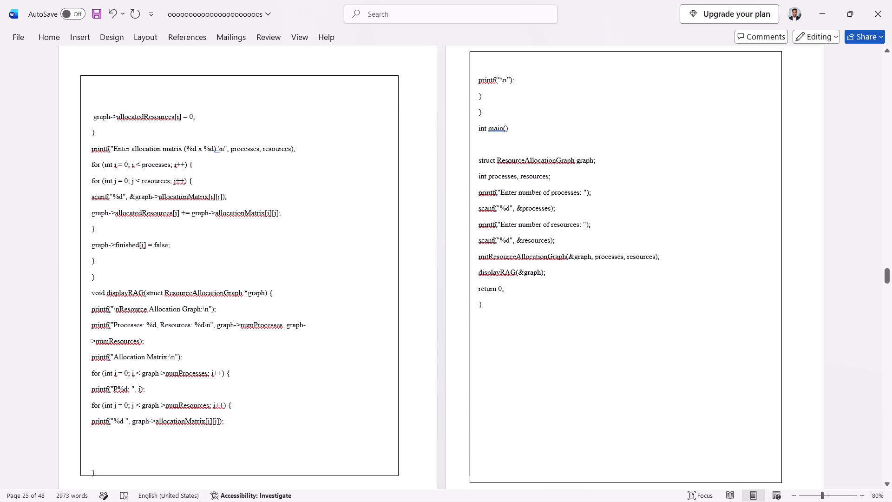
Delete the closing brace at the bottom of page 25, on the border frame's lower edge.
key(Right)
key(BackSpace)
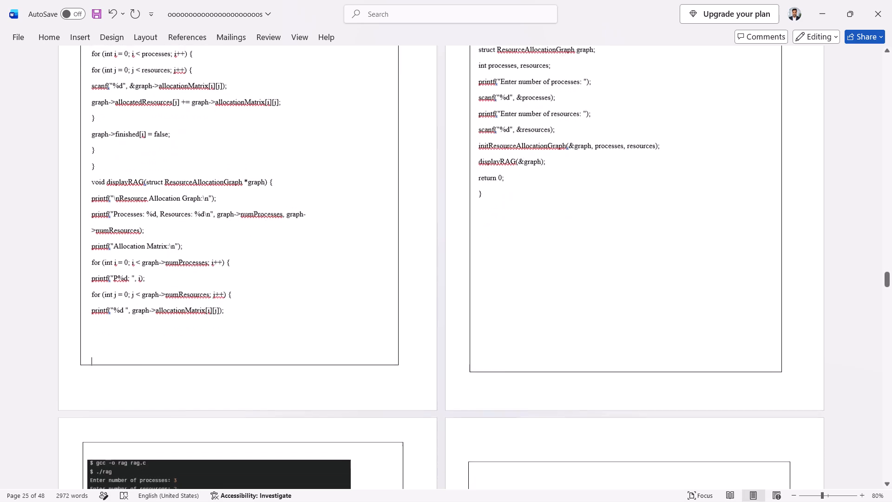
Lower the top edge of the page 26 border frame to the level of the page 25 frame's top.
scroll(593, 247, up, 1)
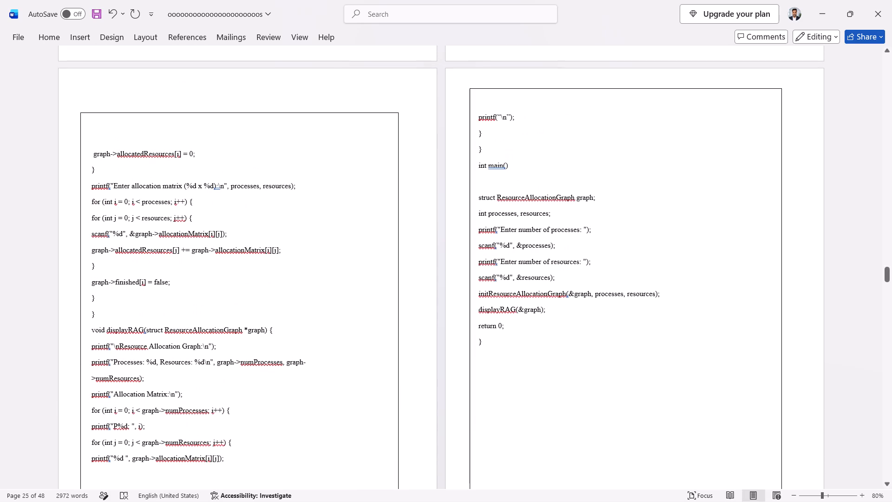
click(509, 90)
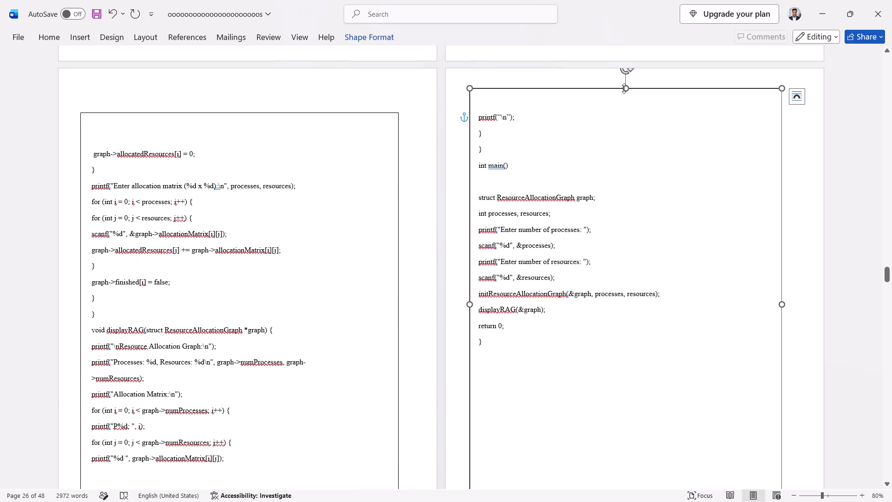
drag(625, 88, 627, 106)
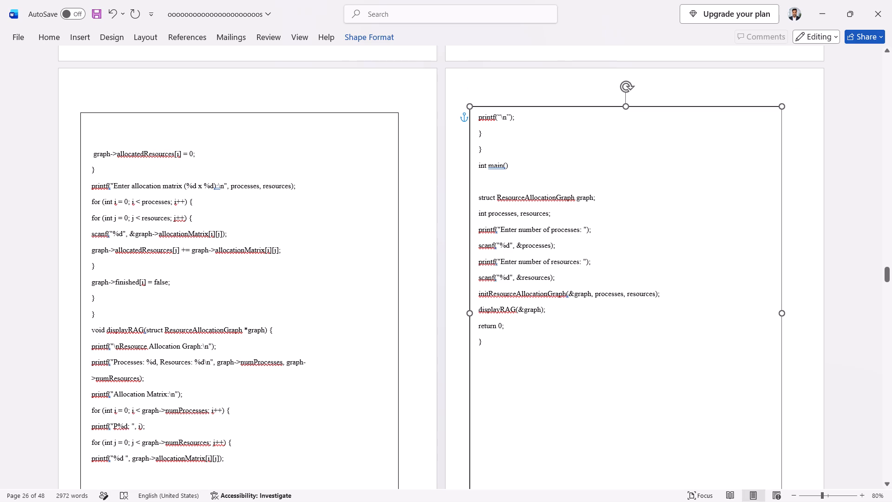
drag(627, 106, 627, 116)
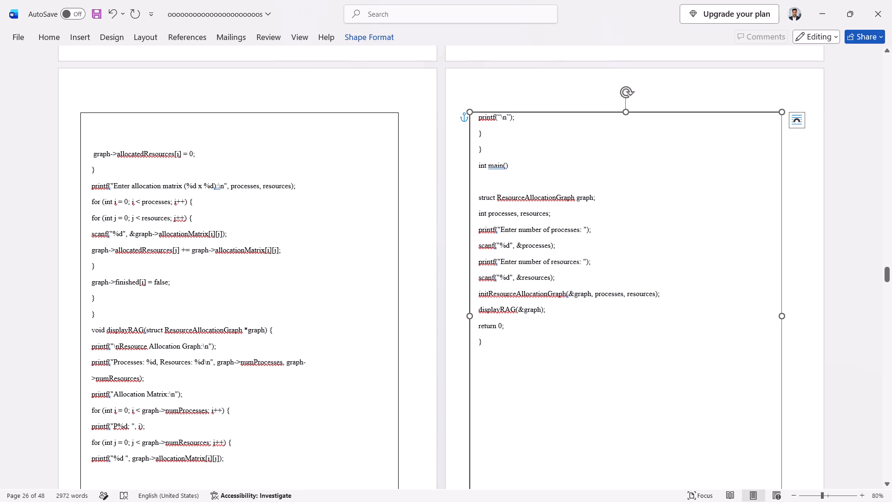
Insert a blank line above "printf("\n");" at the start of page 26.
click(479, 119)
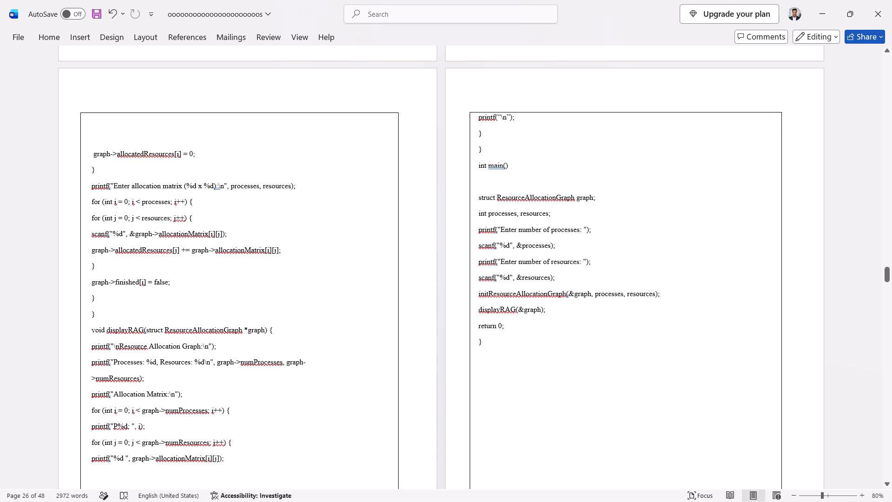
key(Return)
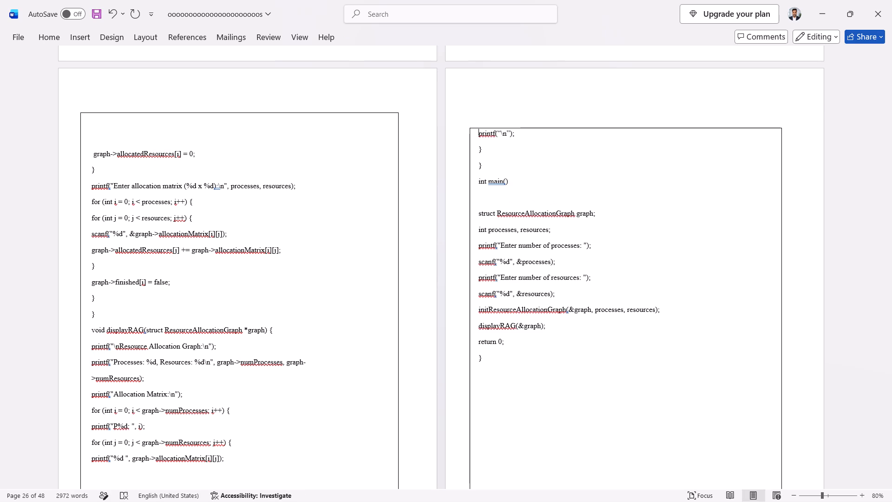
Resize the page 26 border frame so its top and bottom edges line up with the page 25 frame.
click(564, 129)
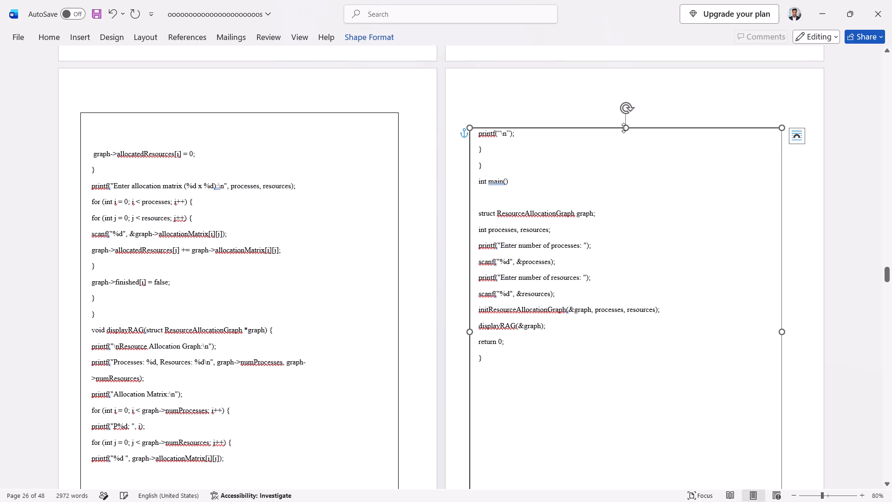
drag(623, 128, 619, 104)
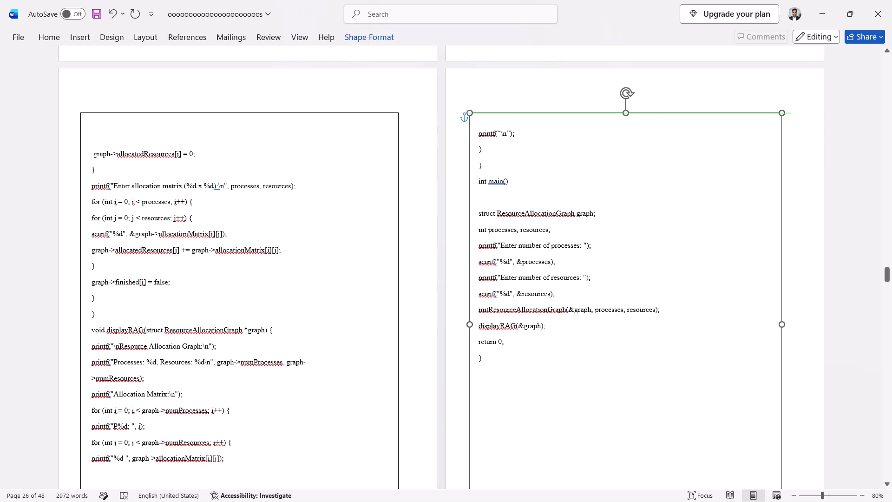
drag(619, 104, 618, 101)
scroll(590, 256, down, 4)
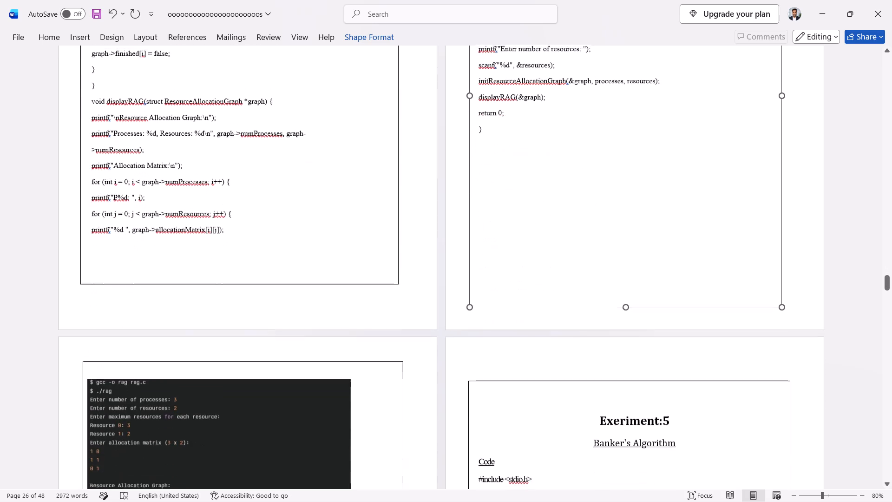
drag(624, 302, 624, 293)
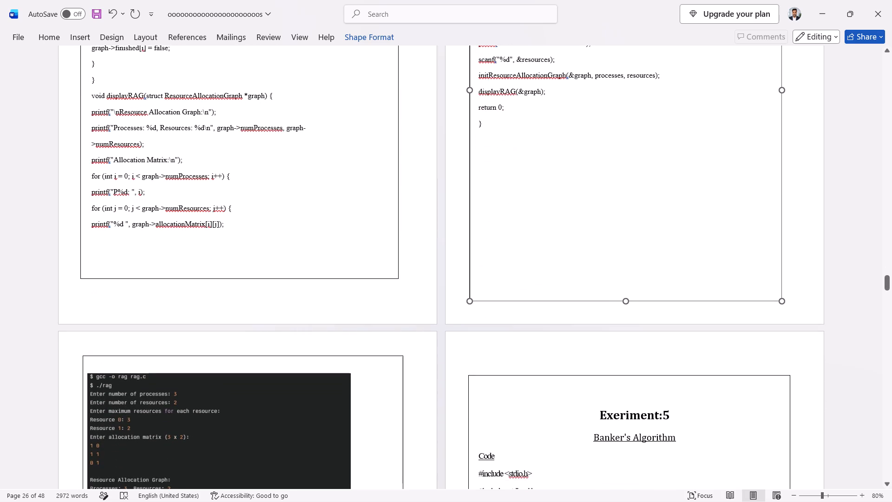
drag(624, 293, 623, 267)
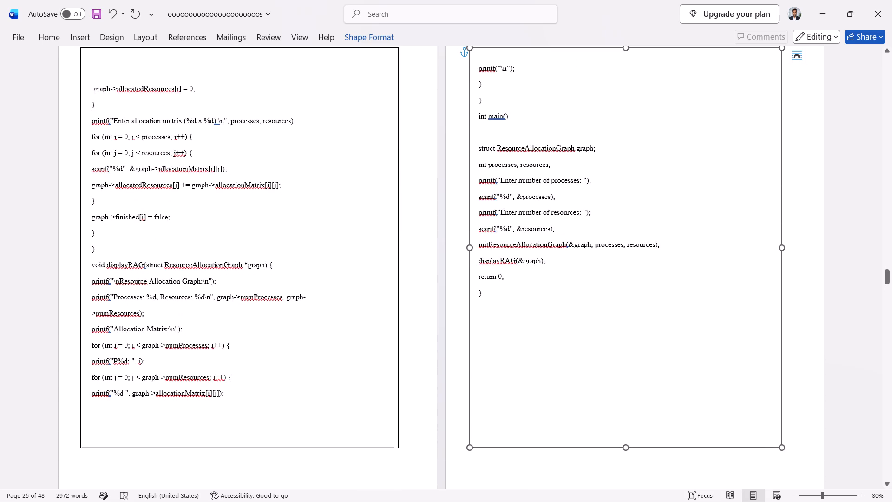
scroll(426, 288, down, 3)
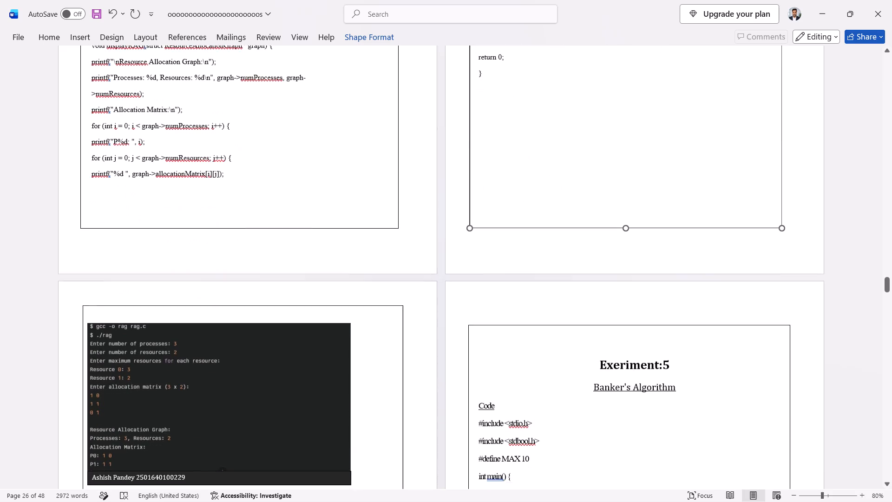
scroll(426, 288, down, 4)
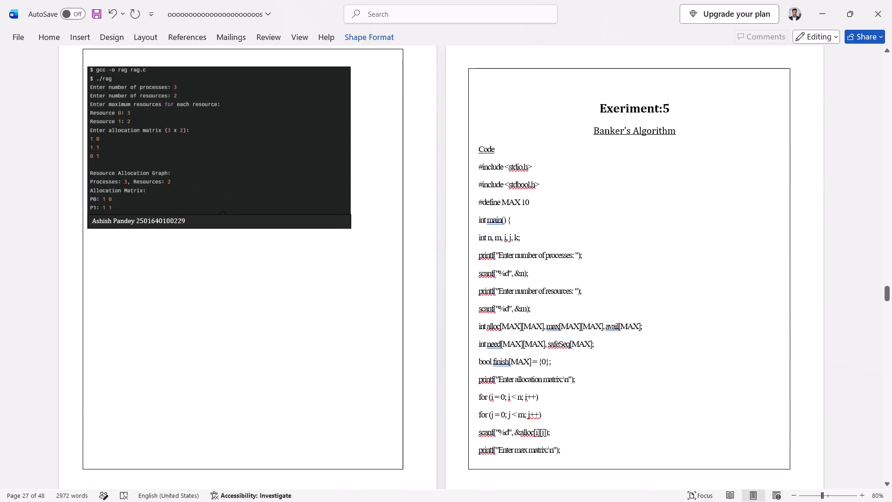
Set the font size of the "Exeriment:5" heading to 16.
drag(596, 108, 629, 106)
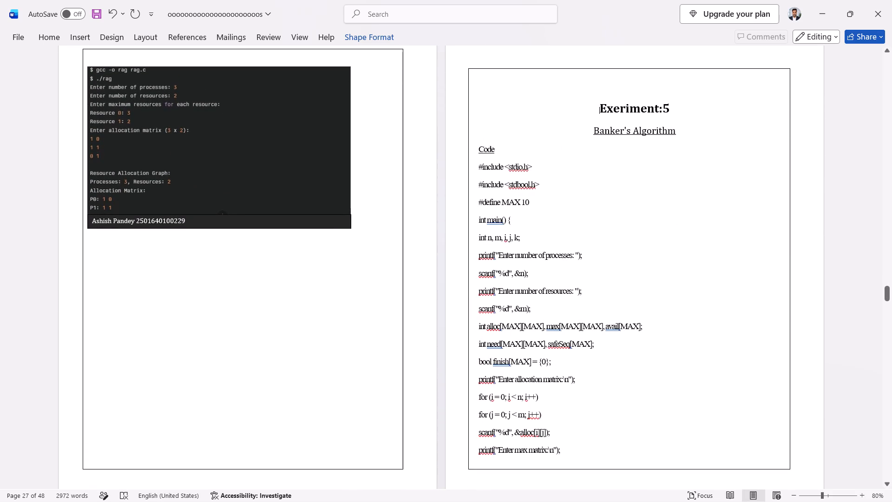
drag(629, 106, 674, 104)
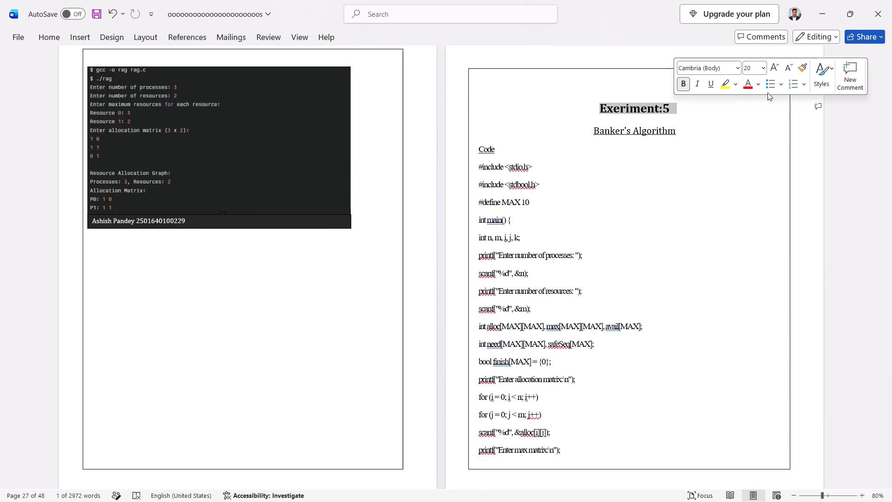
key(ctrl+d)
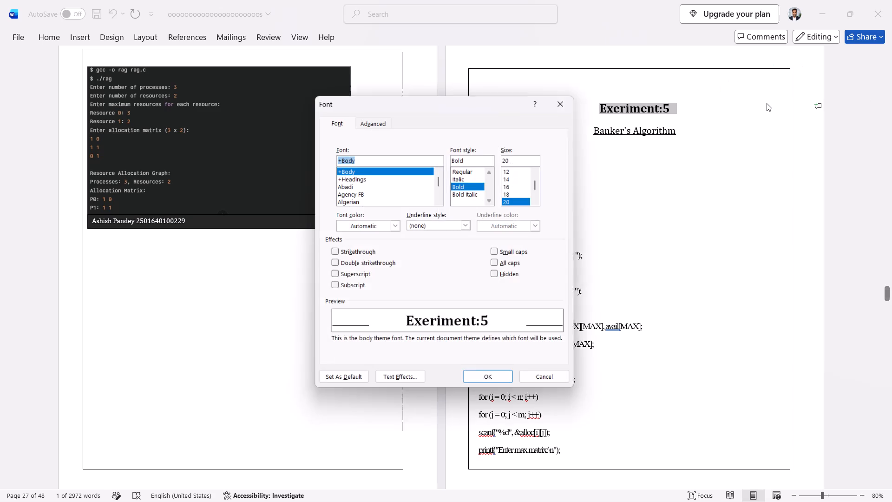
click(512, 185)
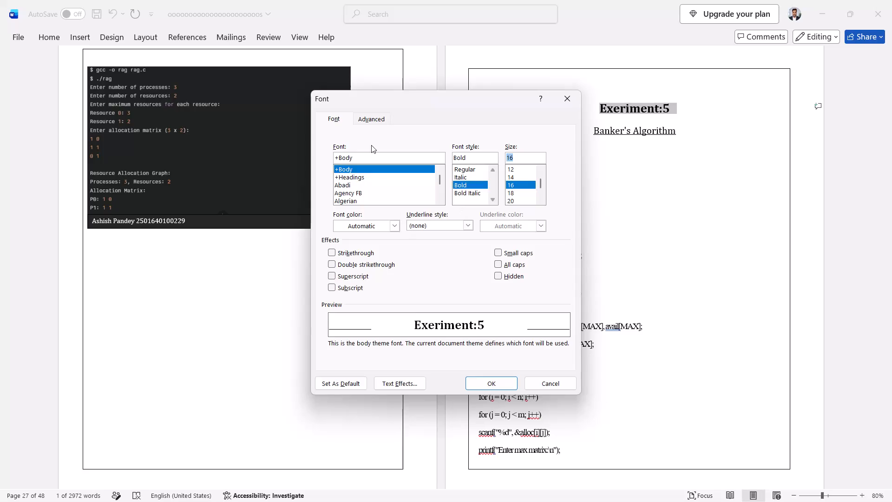
click(370, 119)
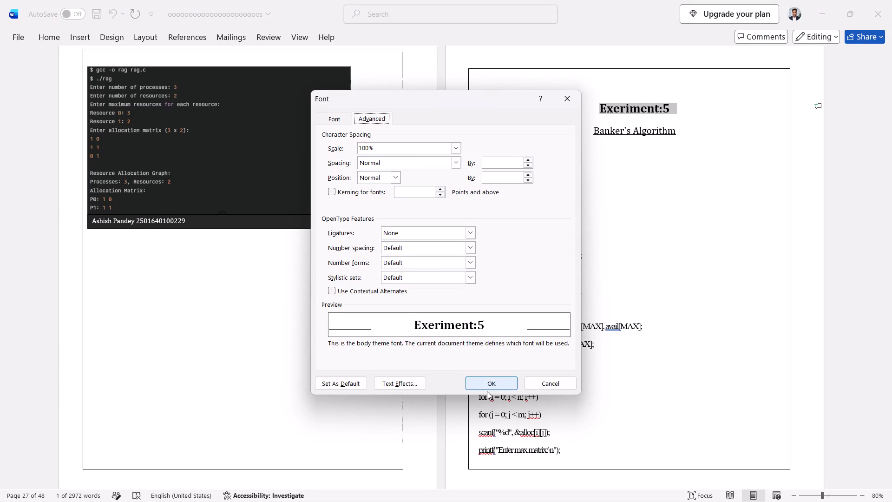
click(493, 383)
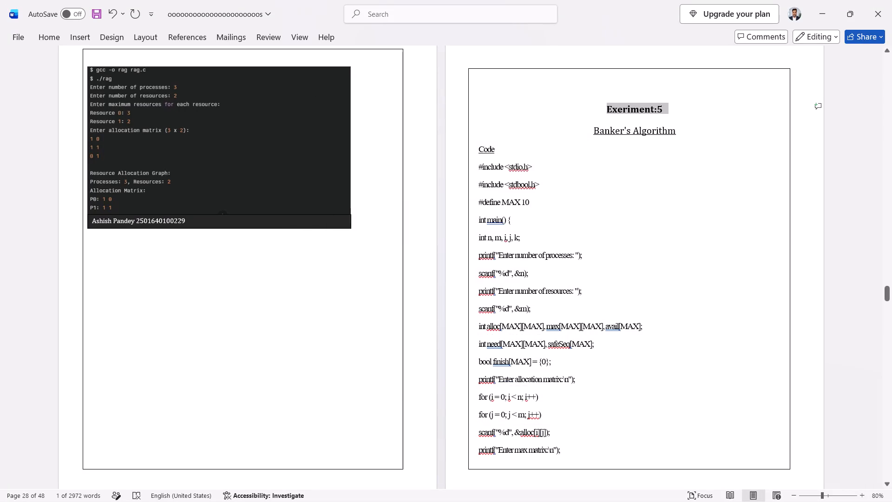
Reduce the "Banker's Algorithm" subtitle by one font size step, to 14.
click(590, 140)
drag(594, 132, 661, 128)
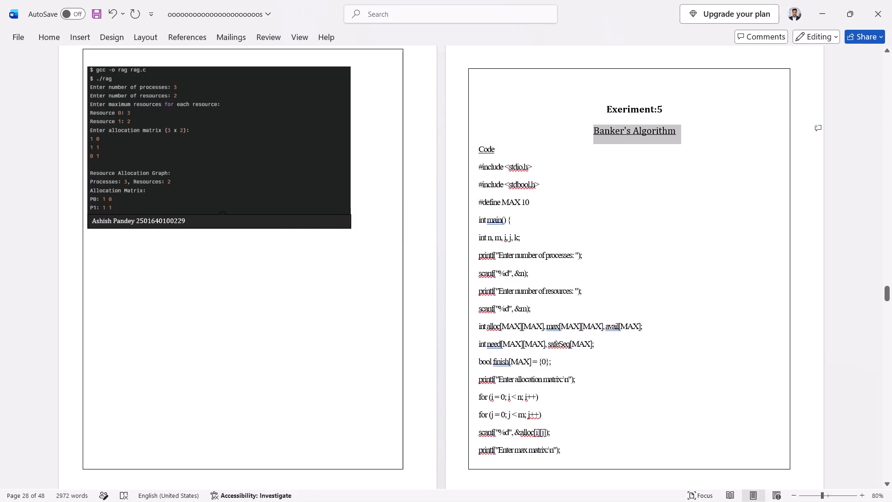
drag(661, 128, 667, 128)
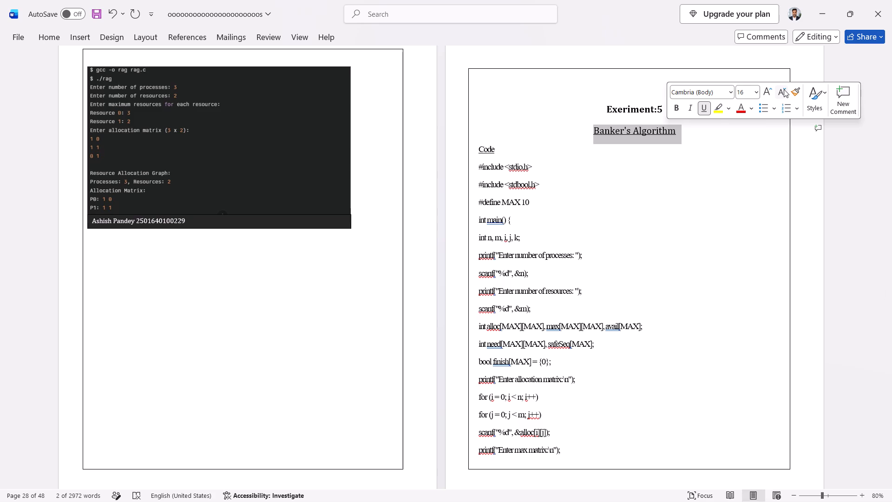
click(784, 89)
click(630, 165)
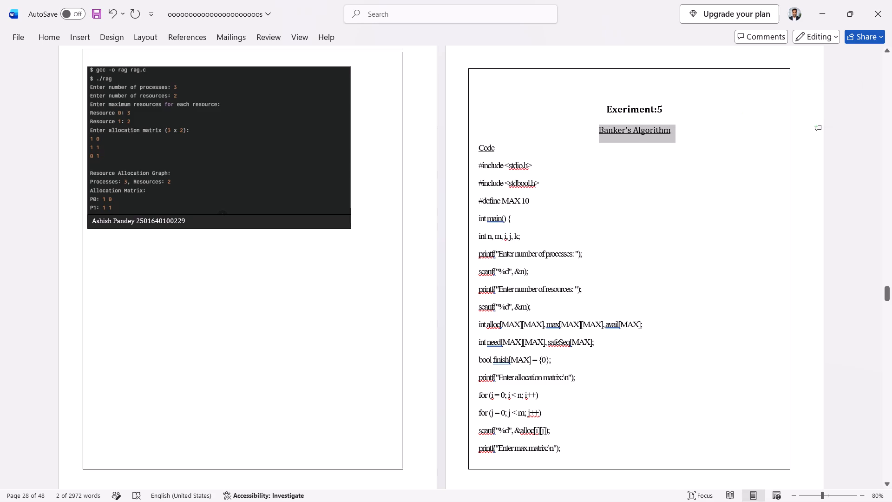
Set the page 28 code, from "#include <stdio.h>" to the "Enter max matrix" line, to size 12 with Normal character spacing.
drag(476, 166, 508, 204)
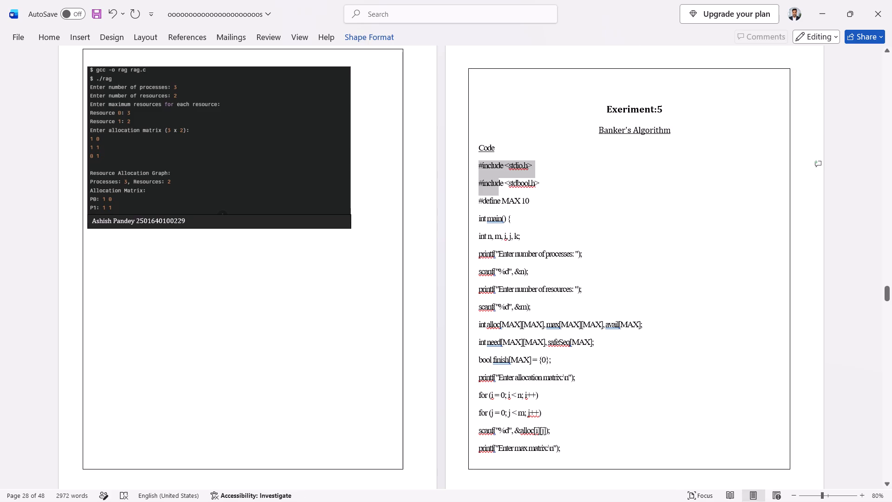
drag(508, 204, 607, 442)
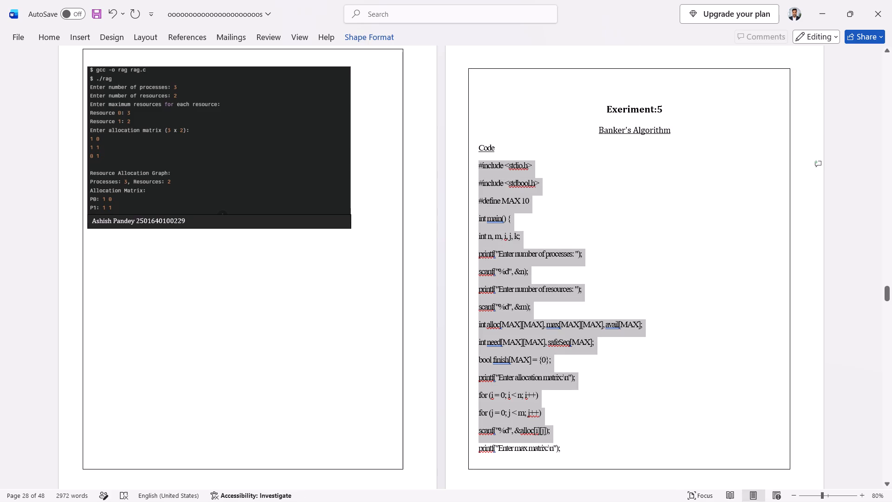
drag(607, 442, 617, 451)
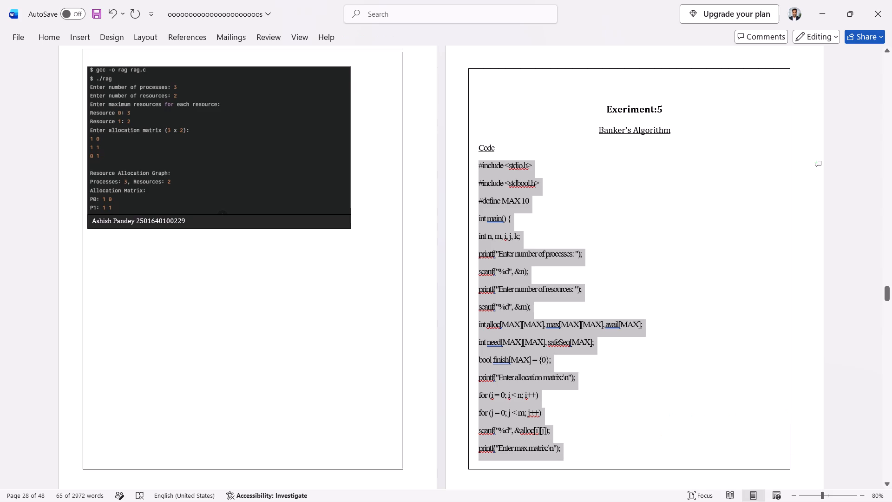
key(ctrl+d)
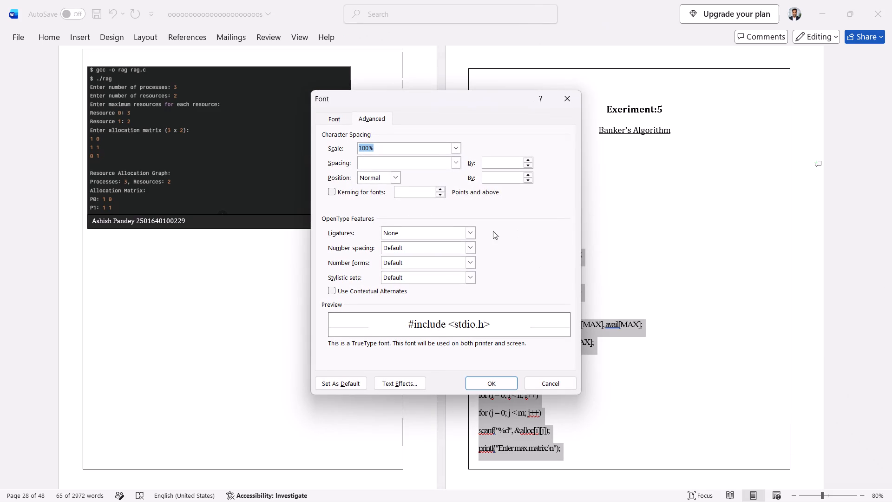
click(455, 164)
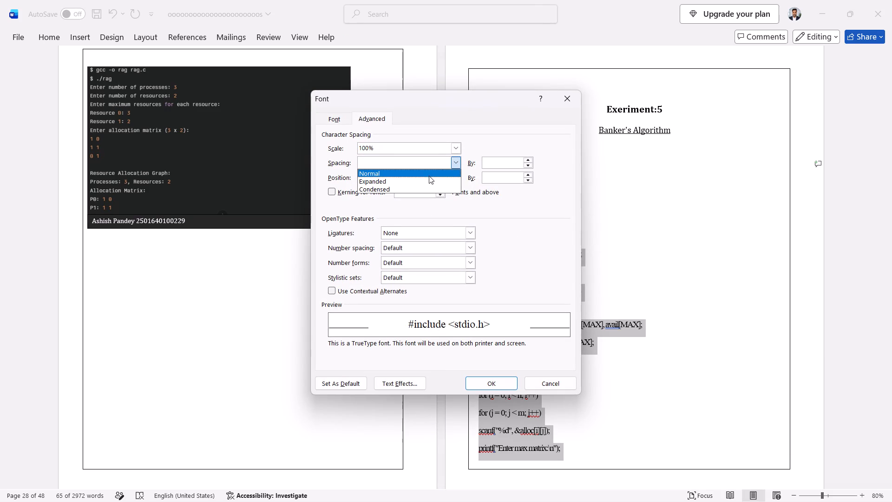
click(428, 175)
click(332, 114)
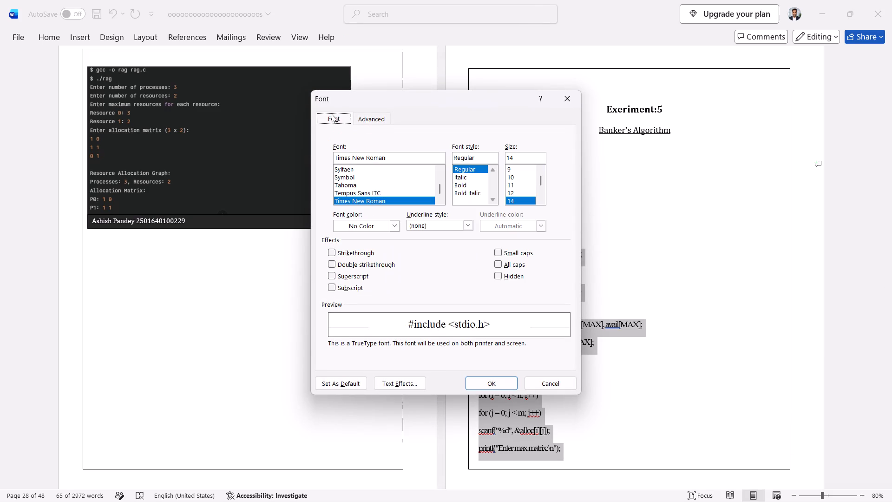
click(511, 191)
click(489, 387)
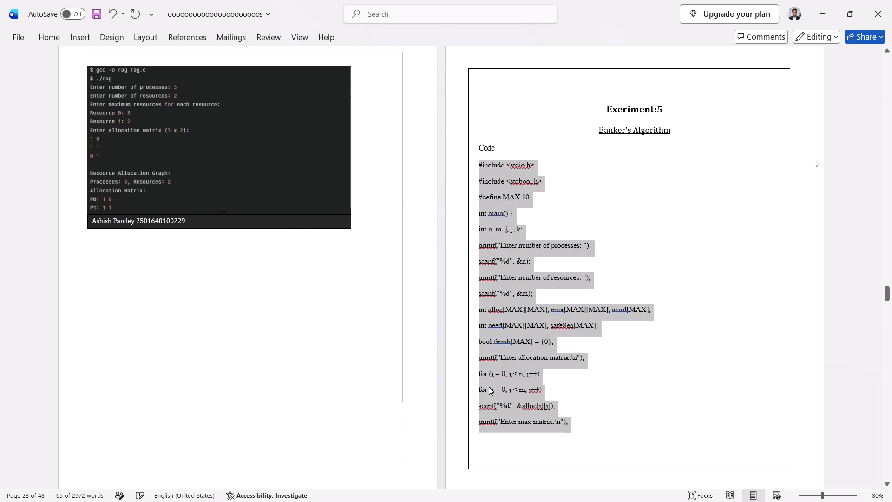
click(562, 214)
Insert a blank line between the "Banker's Algorithm" subtitle and the "Code" label, leaving none between the label and "#include <stdio.h>".
click(502, 146)
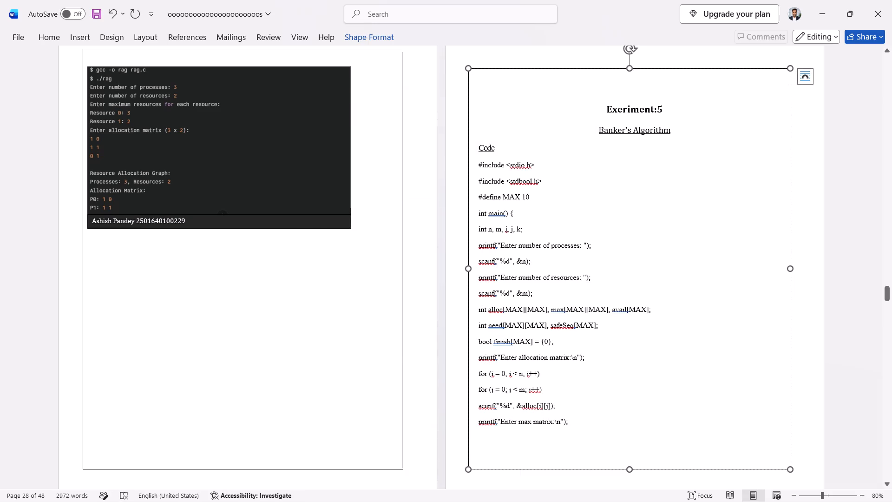
click(476, 165)
key(Return)
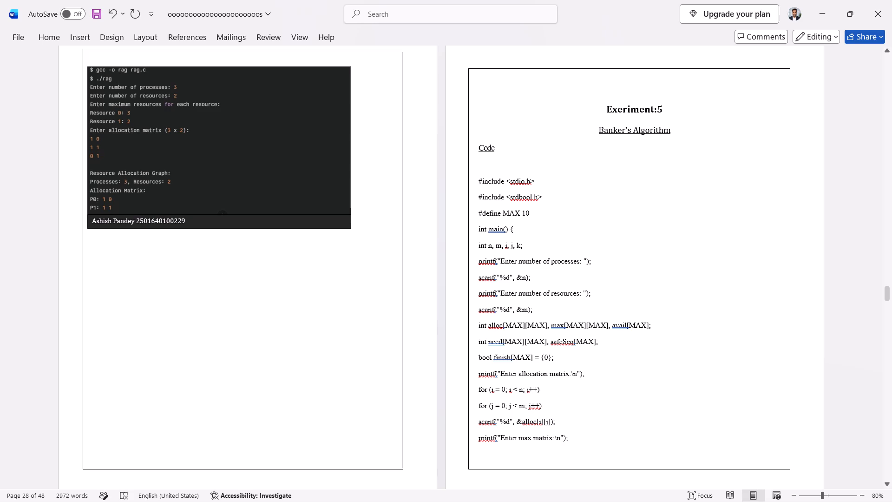
click(477, 147)
key(Return)
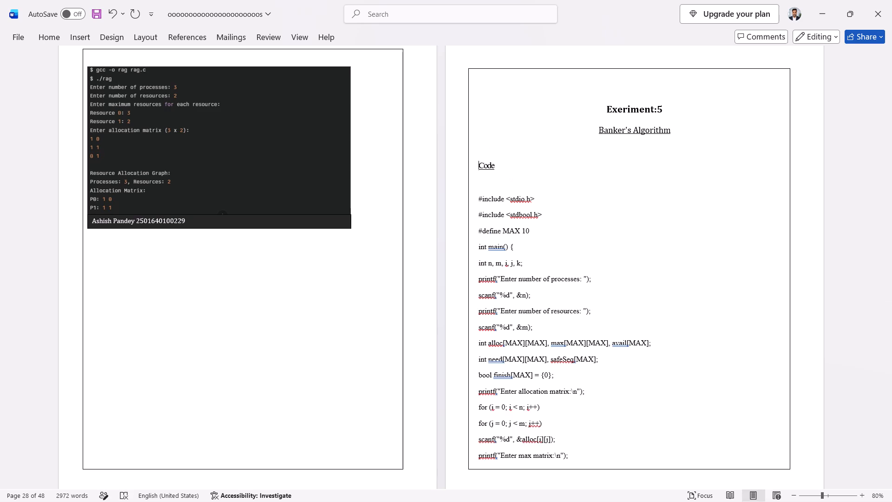
key(Down)
key(BackSpace)
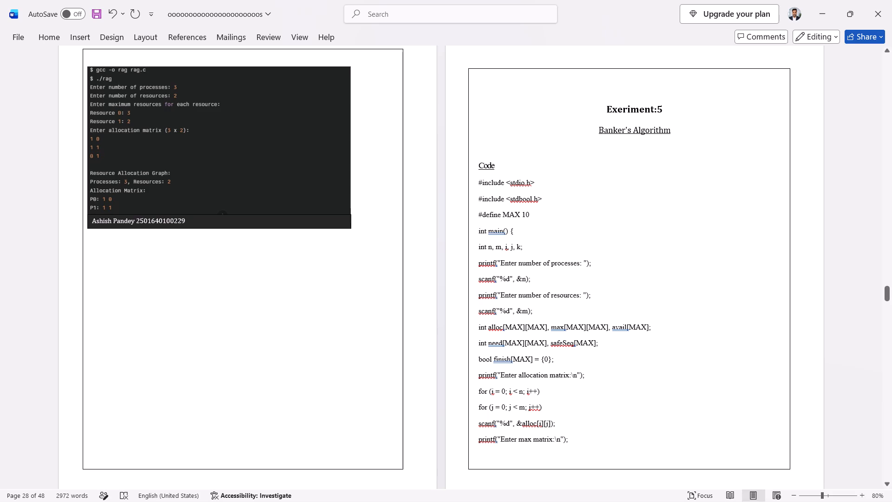
Set all the code on page 29, down to "safeSeq[count++] = i;", to size 12 with Normal character spacing.
scroll(572, 116, down, 4)
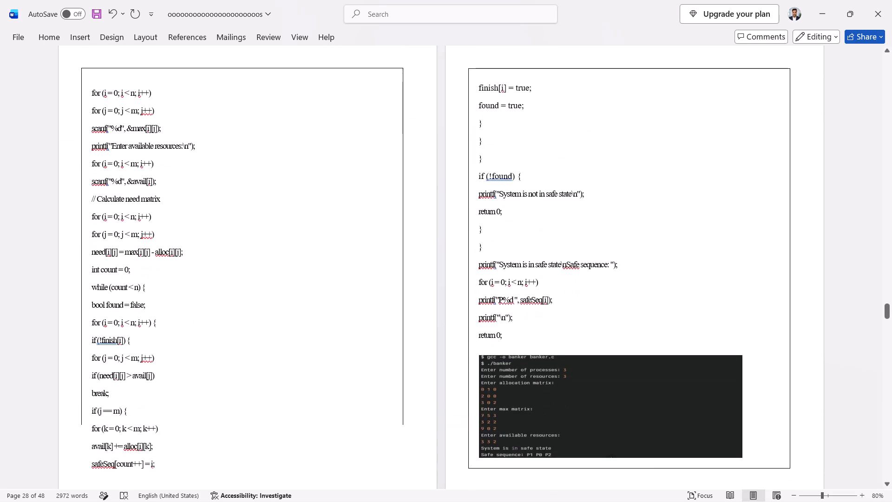
scroll(572, 116, up, 2)
scroll(572, 116, down, 3)
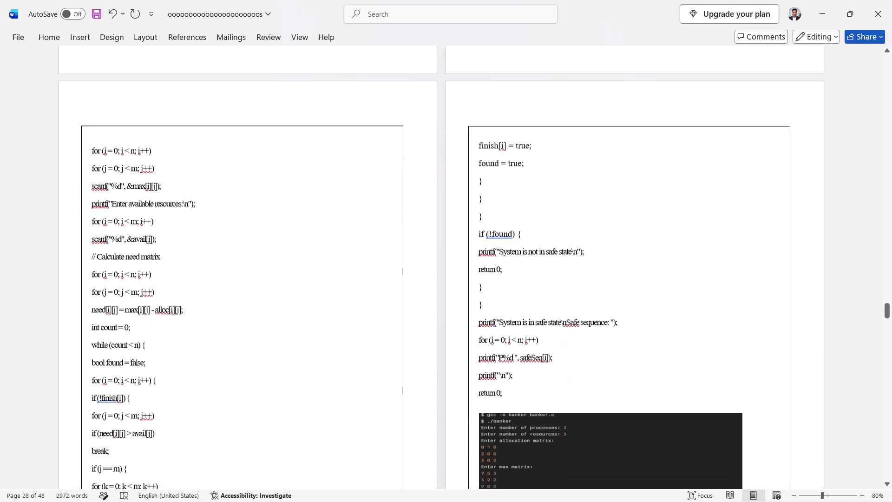
scroll(572, 116, down, 1)
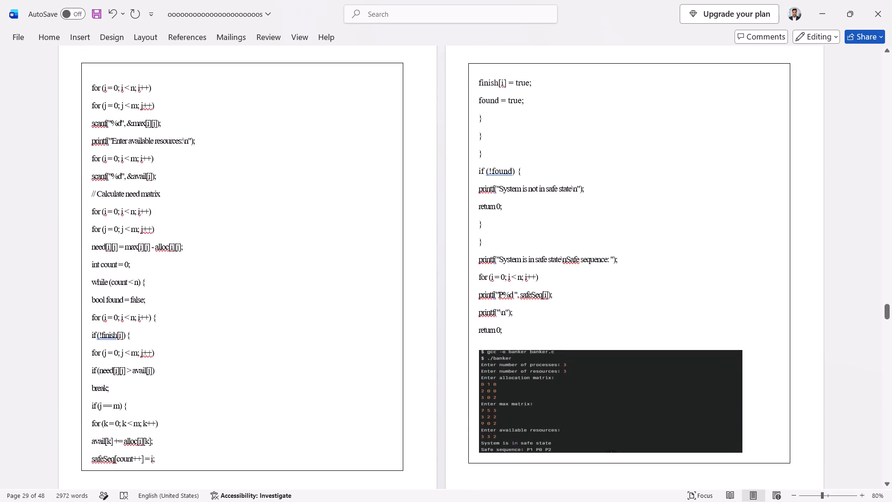
drag(92, 86, 197, 338)
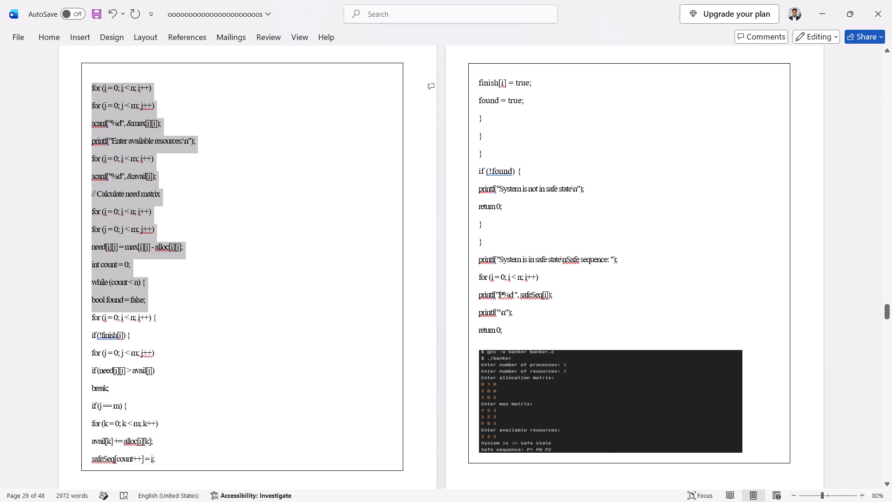
drag(197, 338, 224, 452)
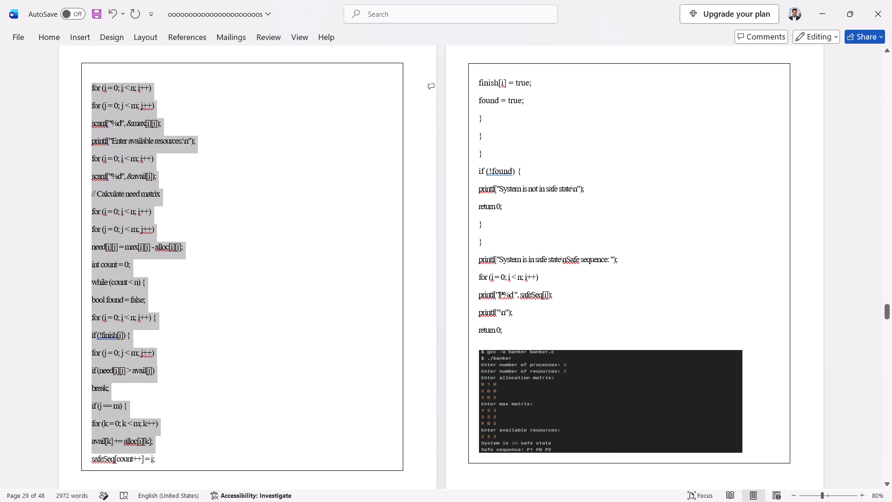
drag(224, 452, 223, 456)
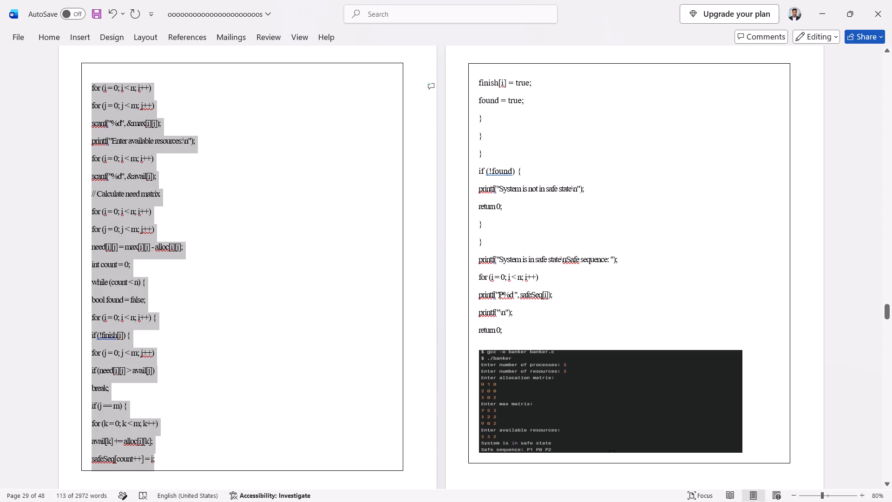
key(ctrl+d)
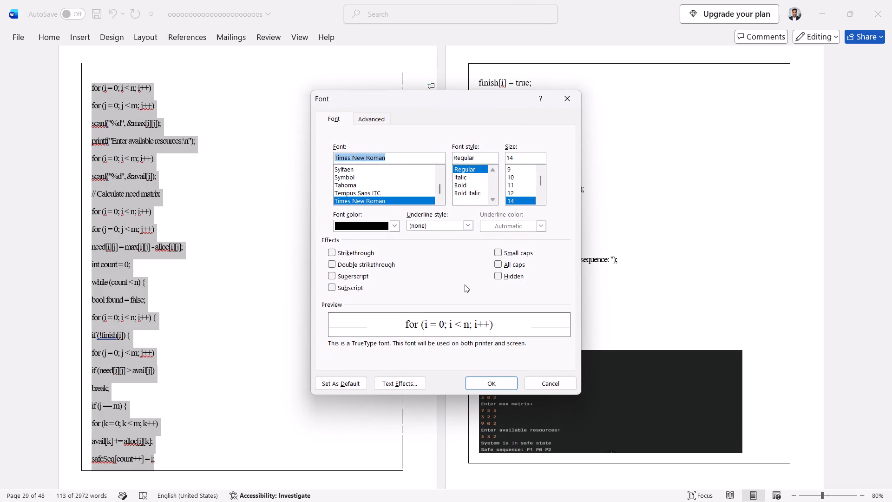
click(512, 191)
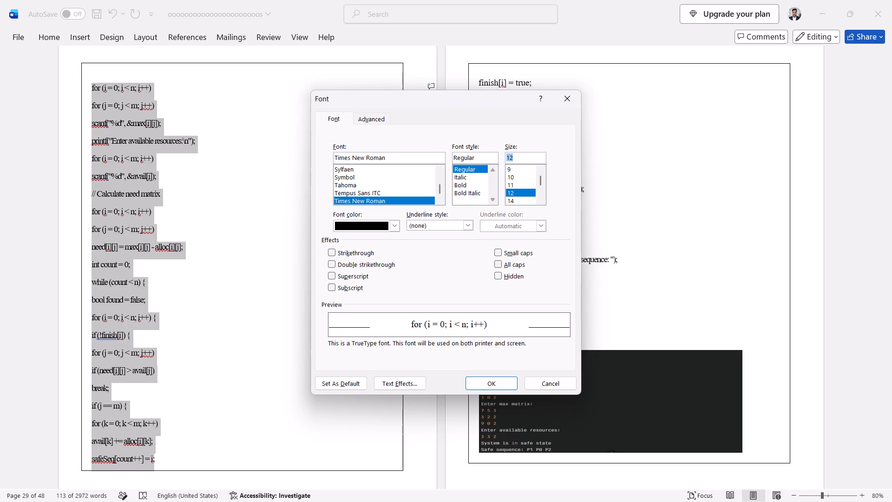
click(375, 121)
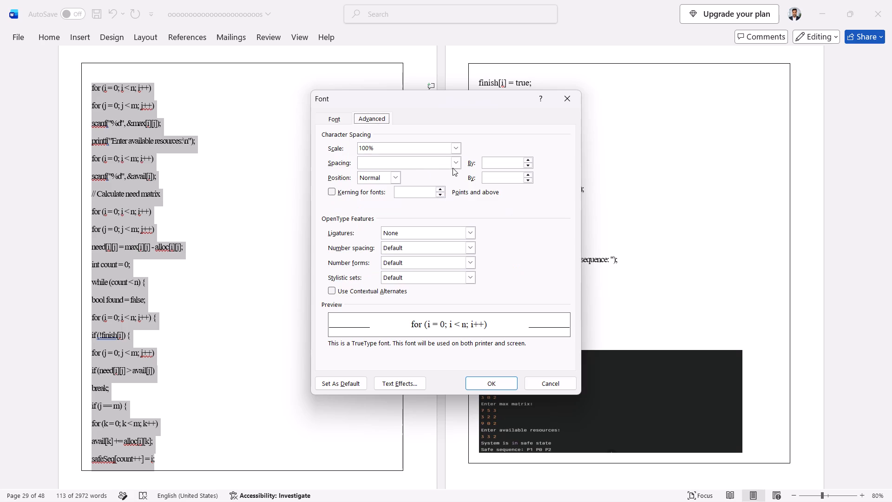
click(457, 161)
click(430, 175)
click(484, 381)
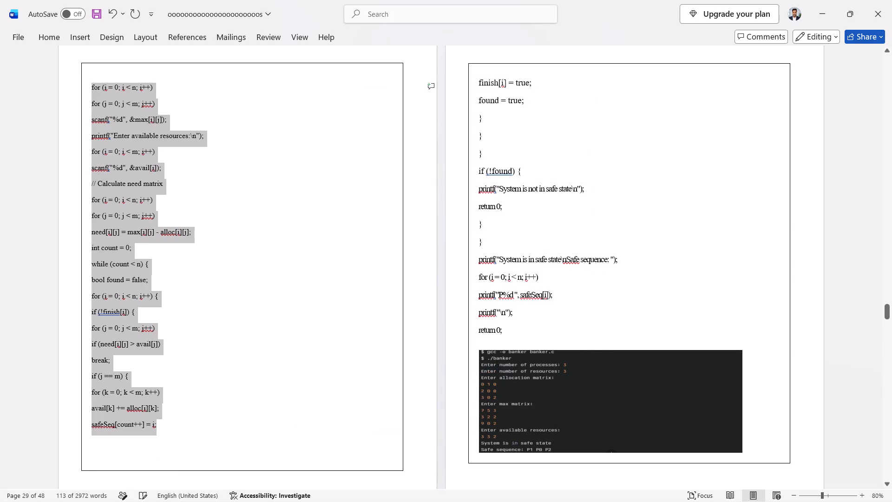
click(289, 357)
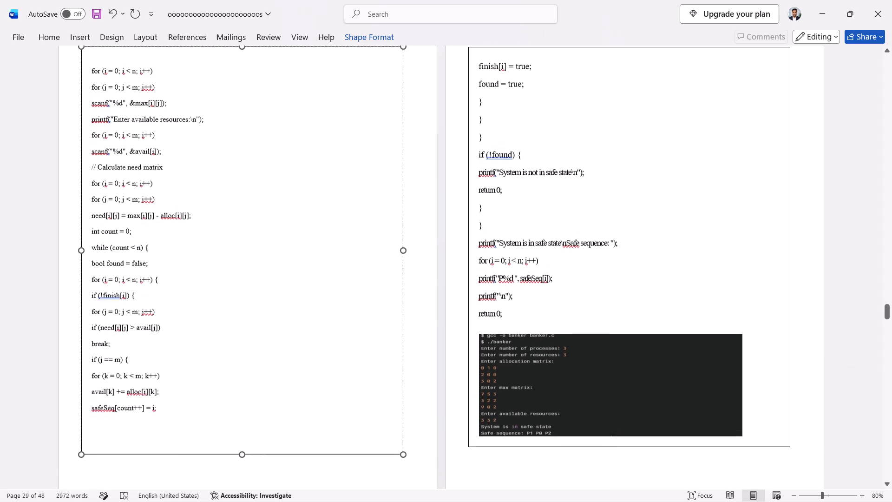
Set the page 30 code, from "finish[i] = true;" to the last "return 0;", to size 12 with Normal character spacing.
drag(477, 78, 517, 168)
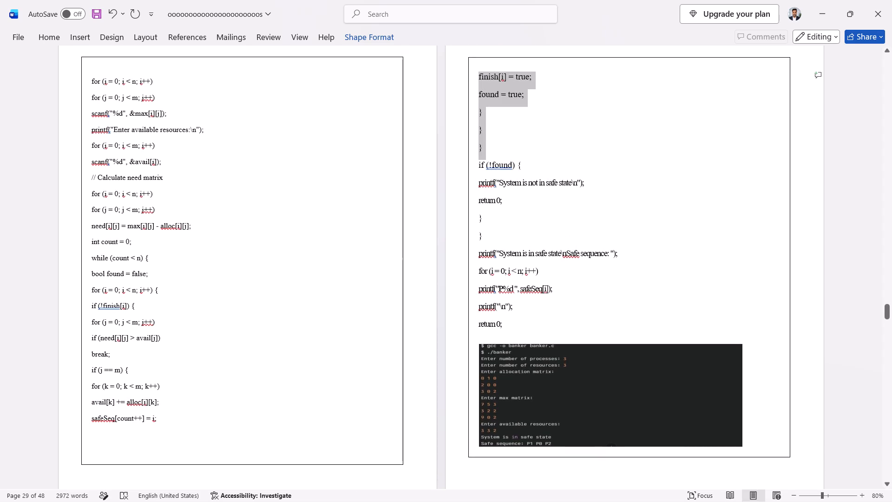
drag(517, 168, 568, 327)
key(ctrl+d)
ctrl+right_click(568, 327)
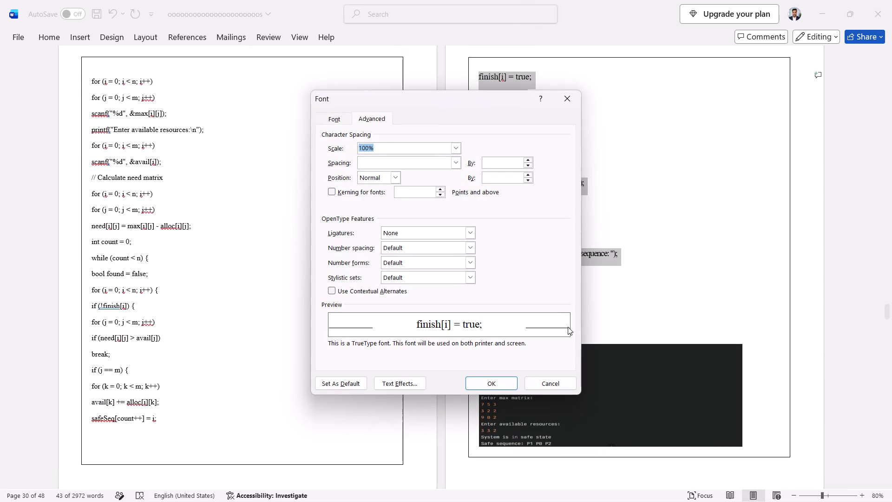
click(453, 160)
click(426, 172)
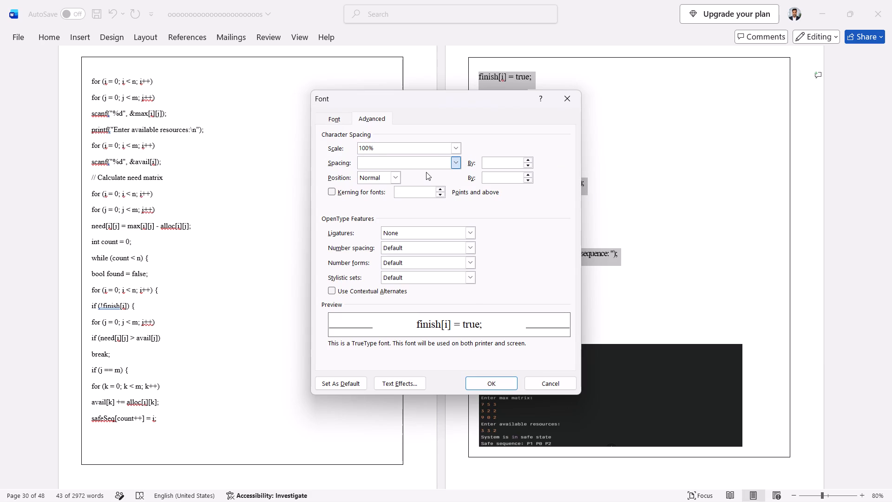
click(331, 191)
click(331, 191)
click(334, 119)
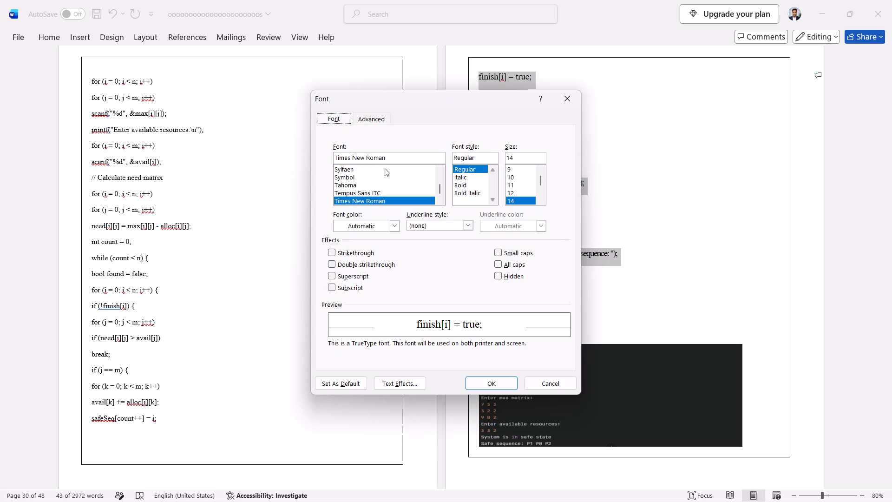
click(515, 193)
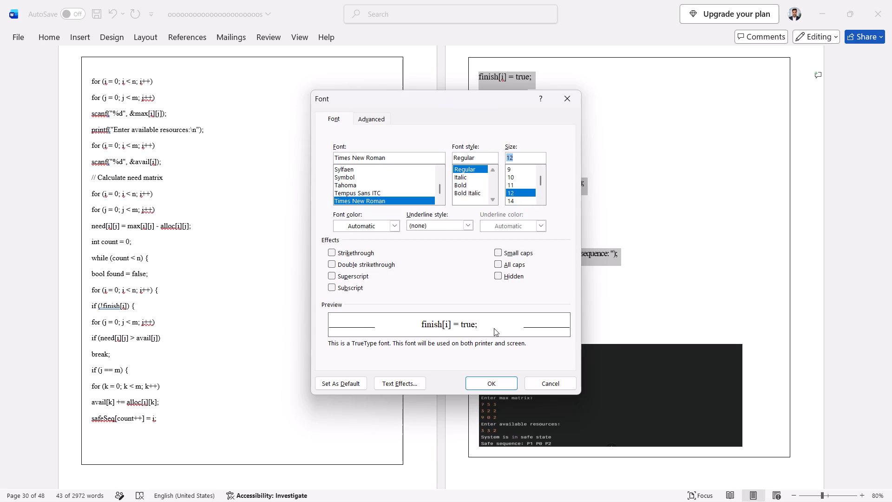
click(486, 379)
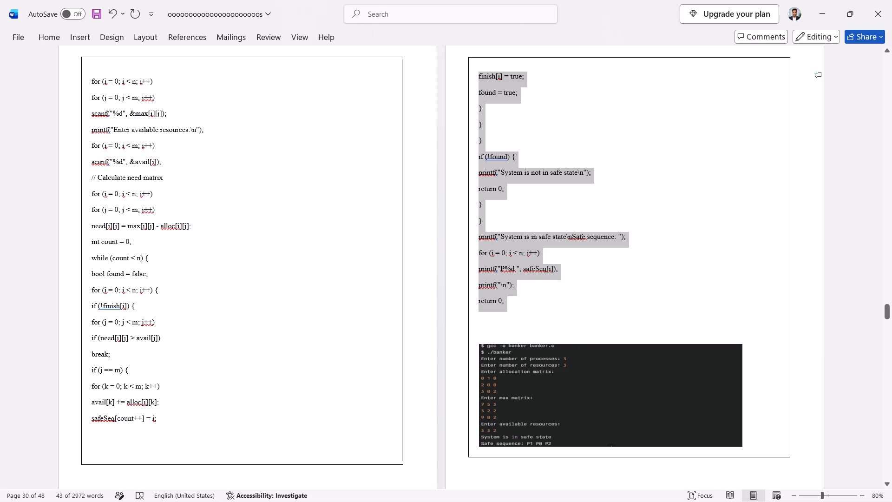
Turn on font kerning at 12 points and above for the same page 30 code.
key(ctrl+d)
click(374, 122)
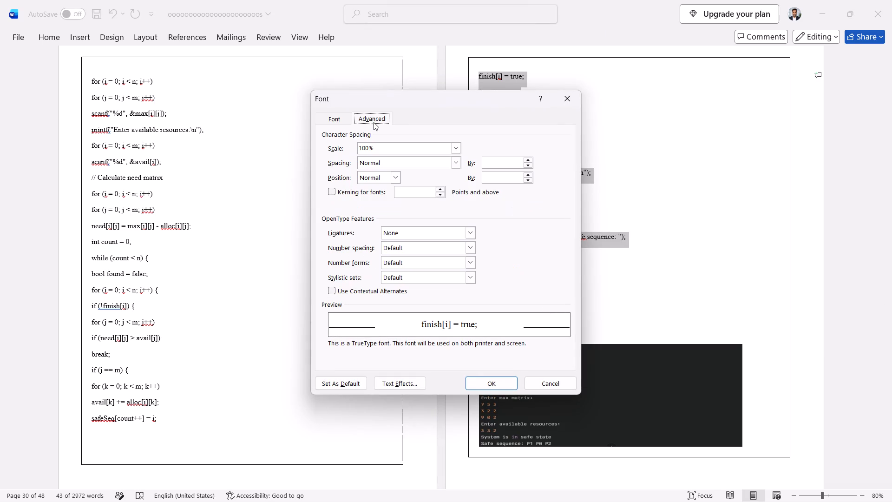
click(332, 193)
click(490, 385)
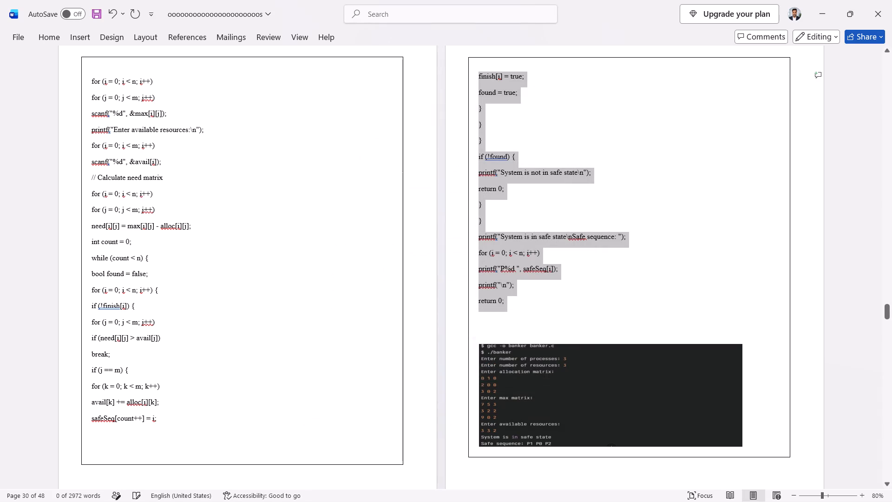
click(524, 328)
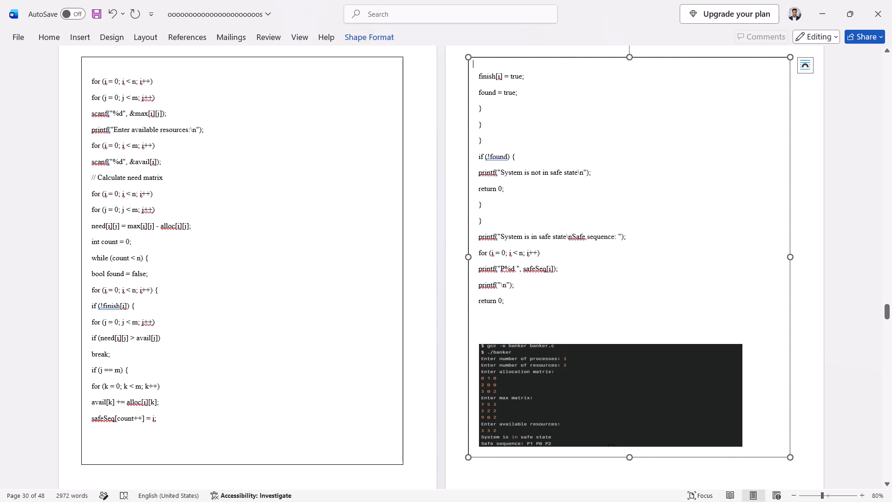
Set the "Experiment 6" heading text on page 31 to size 16 with Normal character spacing.
scroll(524, 328, down, 5)
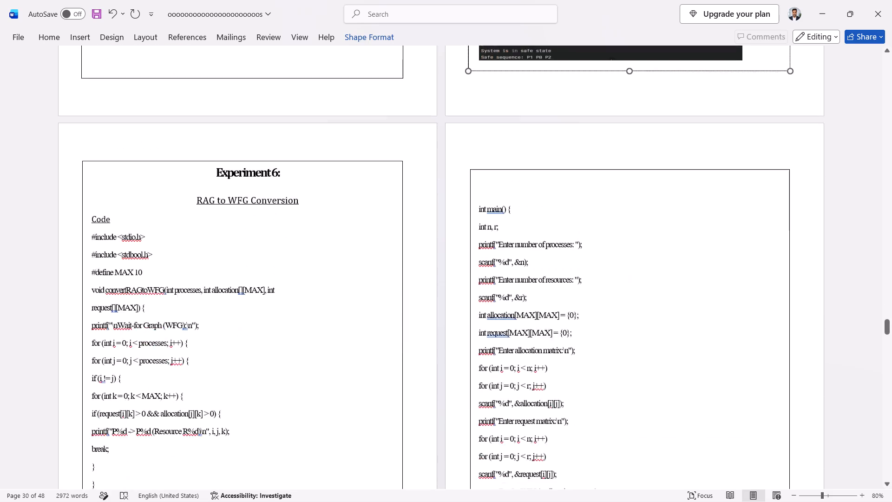
scroll(524, 328, down, 1)
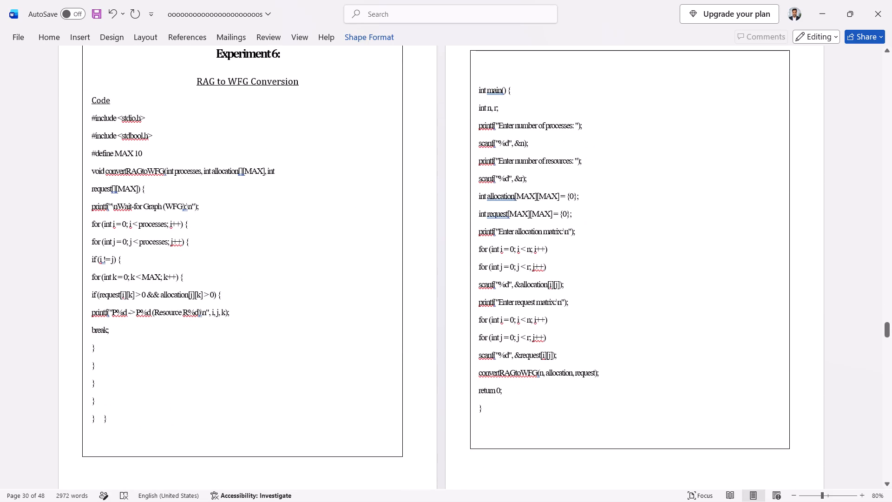
drag(215, 55, 286, 55)
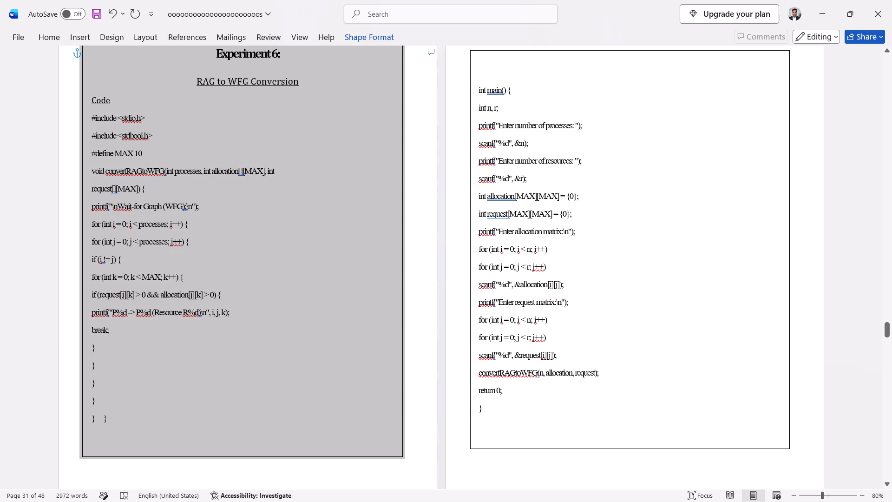
drag(286, 55, 287, 56)
click(287, 56)
drag(280, 53, 268, 55)
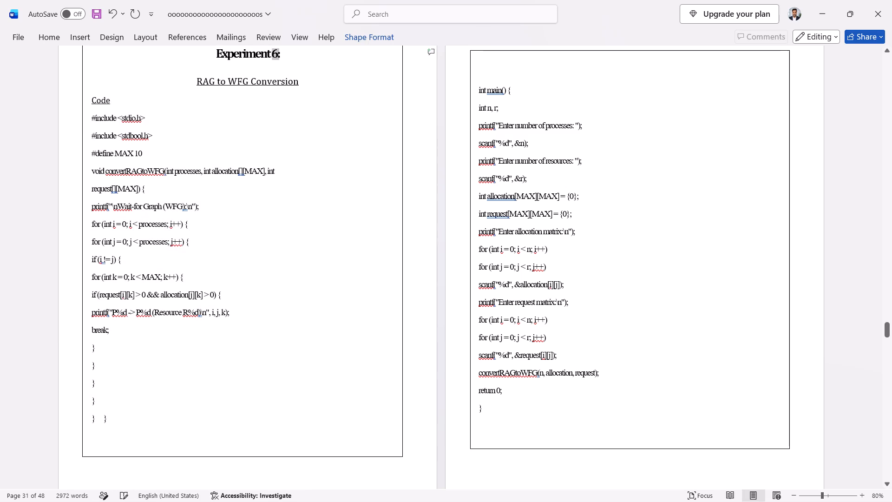
drag(268, 55, 256, 55)
click(256, 55)
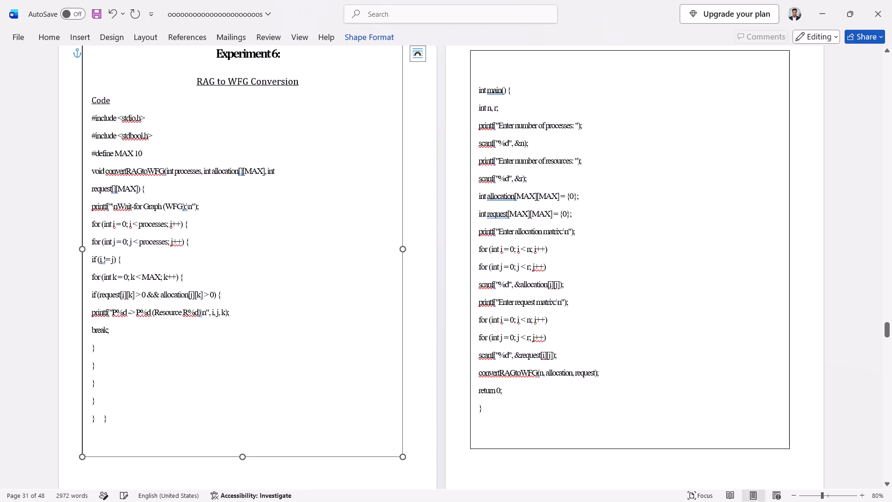
drag(216, 54, 249, 51)
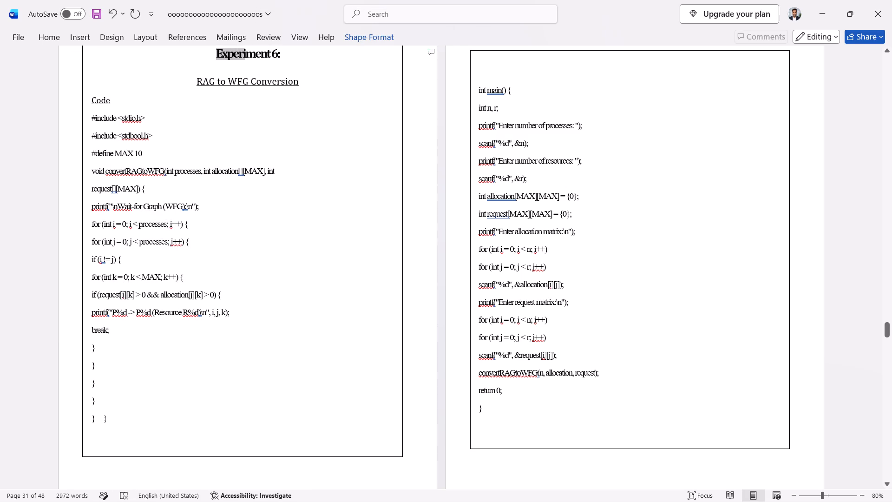
drag(249, 51, 275, 51)
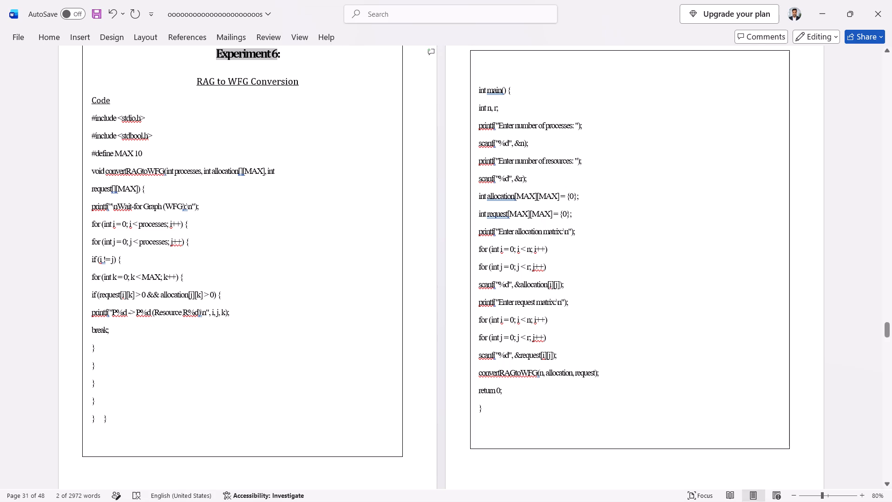
key(ctrl+d)
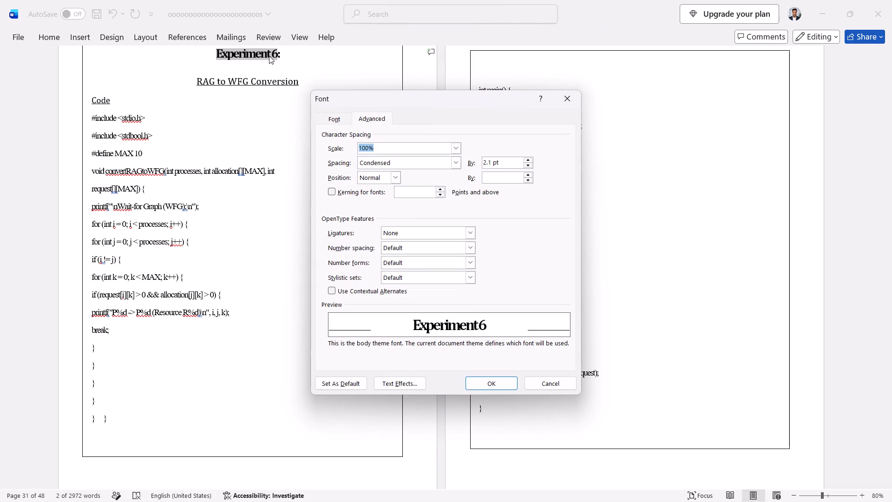
click(458, 166)
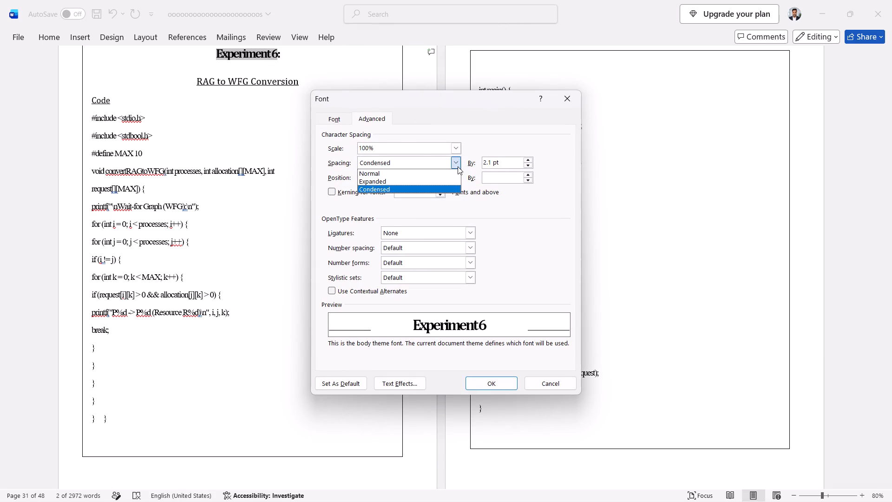
click(419, 174)
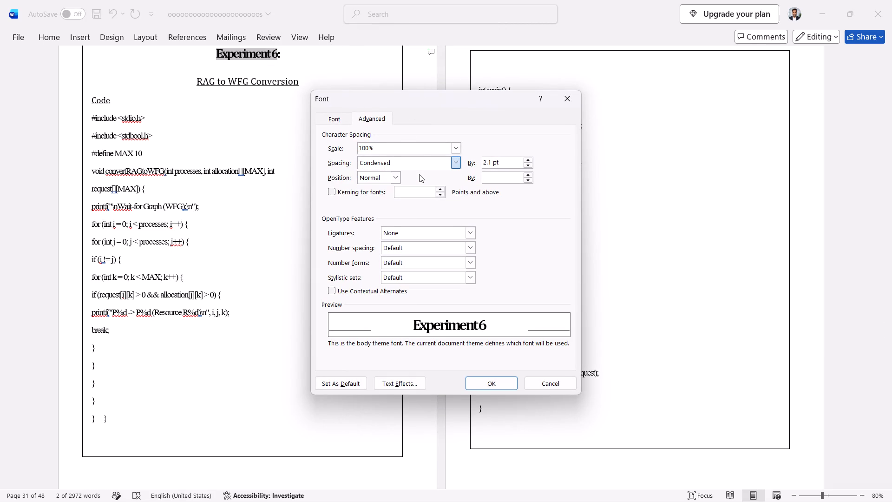
click(338, 119)
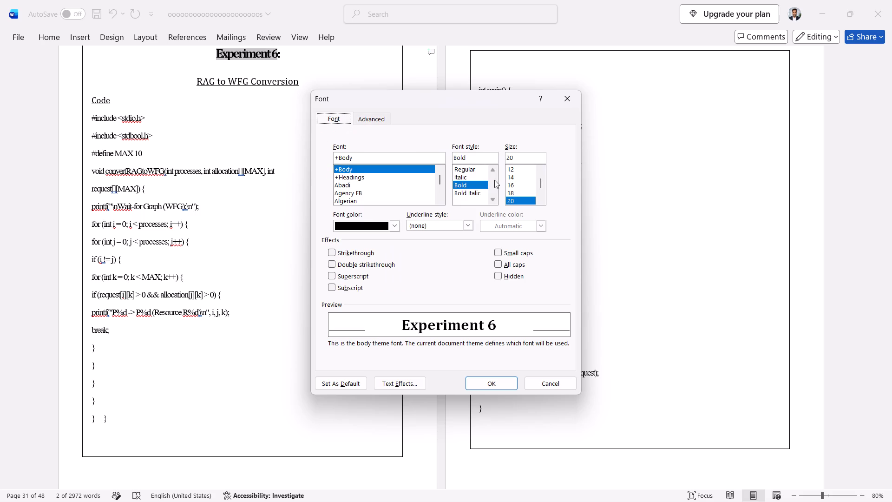
click(513, 184)
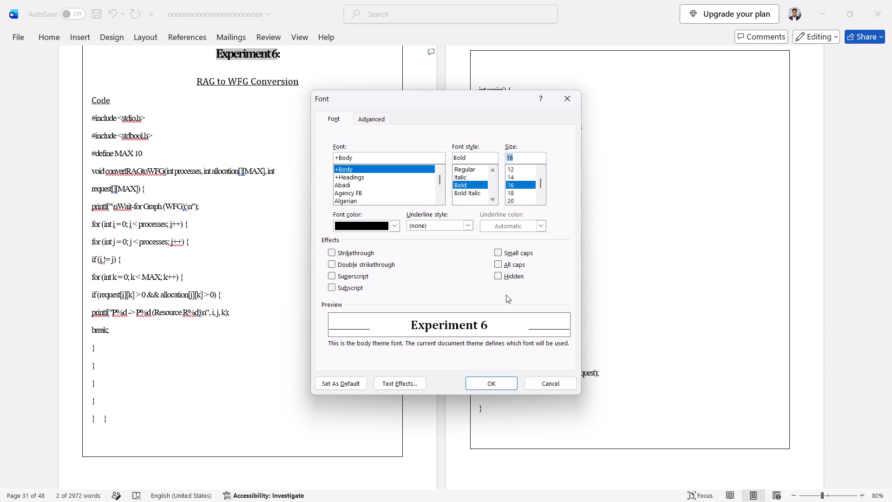
click(485, 383)
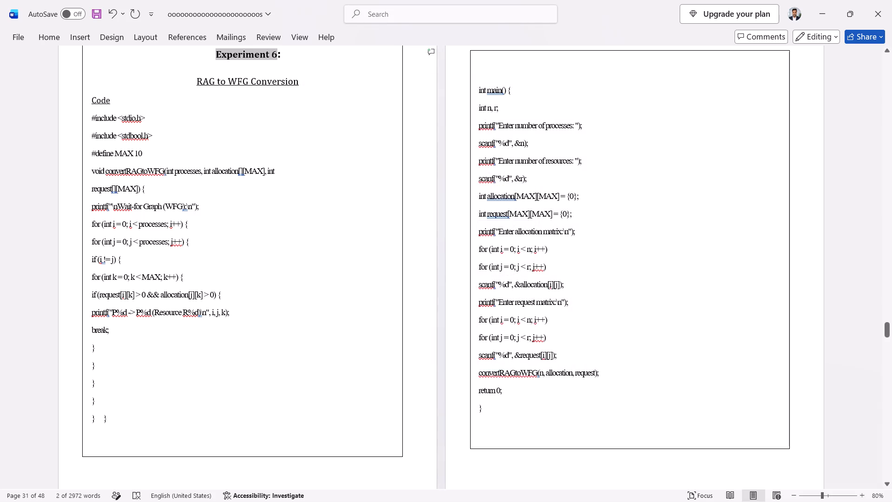
Reduce the "RAG to WFG Conversion" subtitle to size 14 and keep its character spacing at Normal.
drag(196, 81, 289, 76)
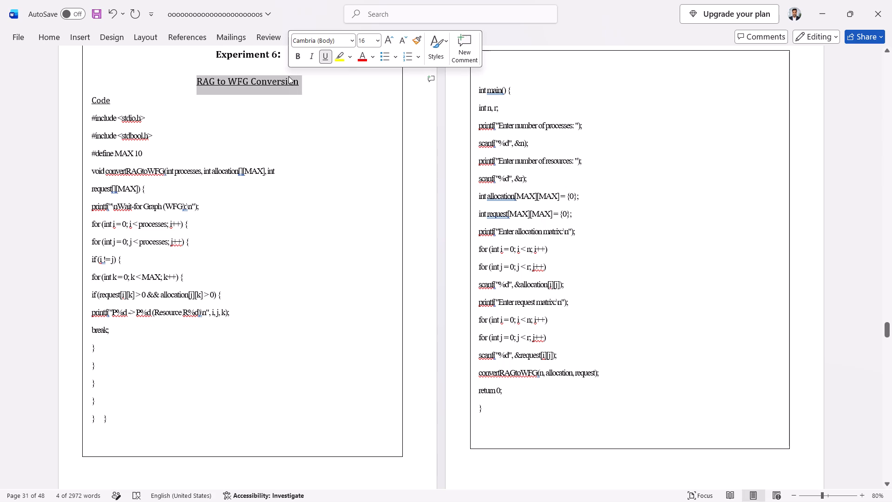
click(403, 39)
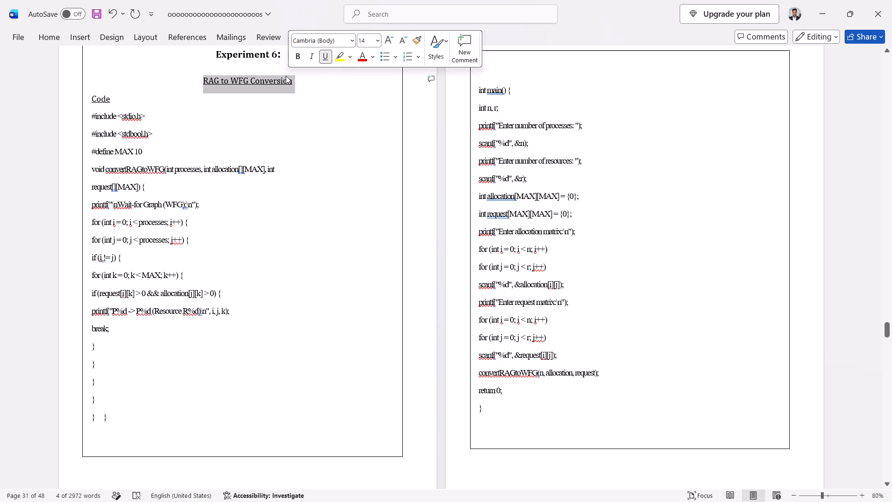
key(ctrl+d)
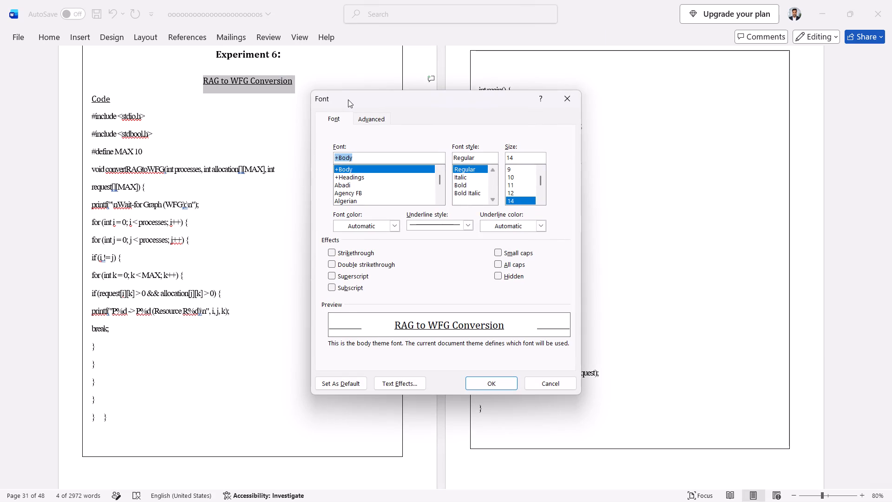
click(367, 125)
click(371, 119)
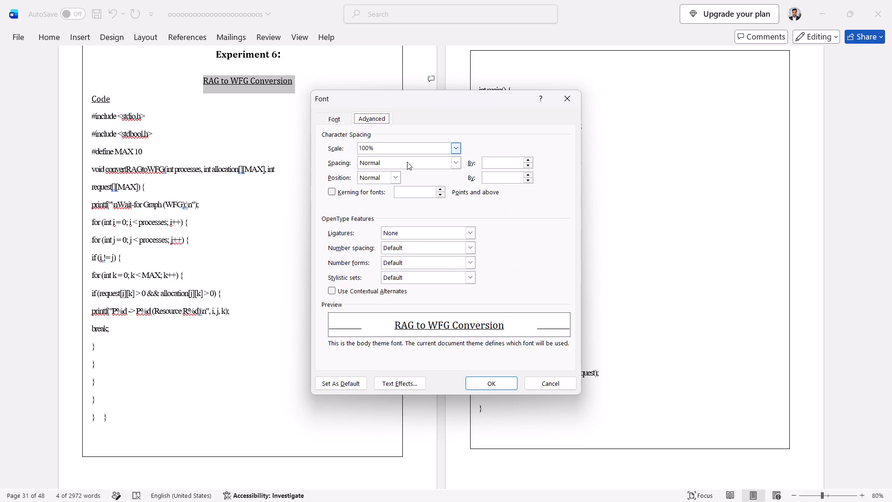
click(492, 390)
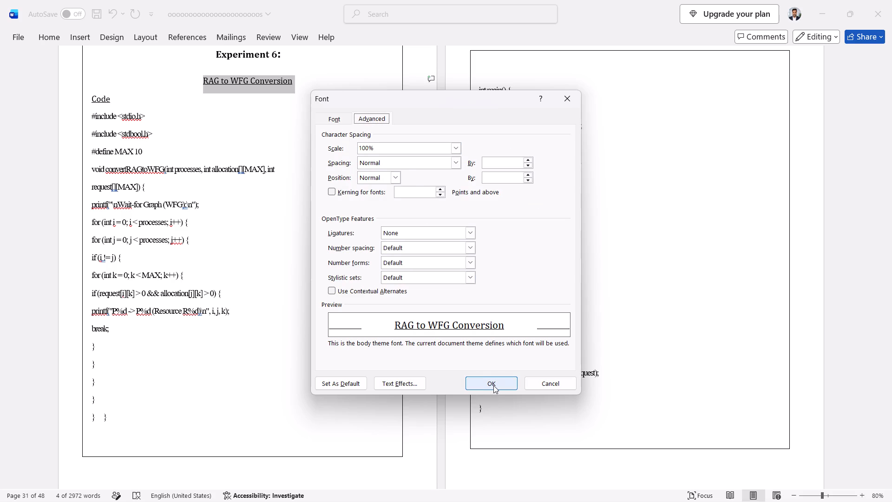
click(493, 385)
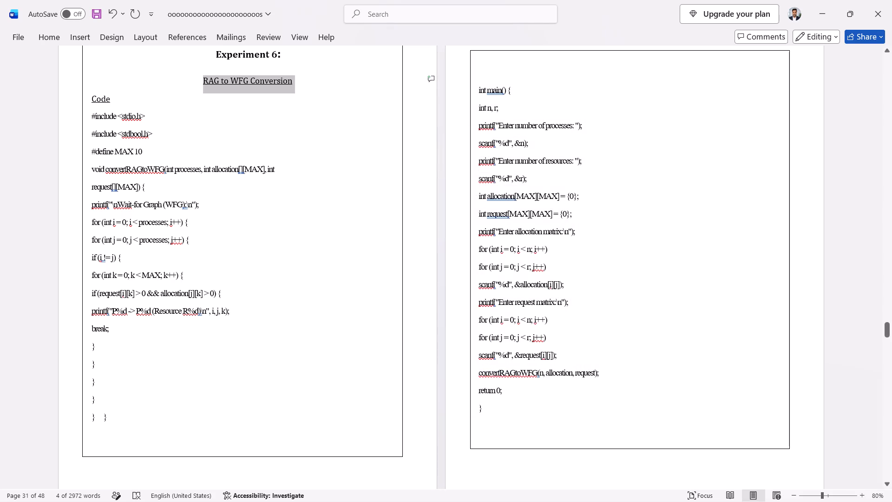
Set the page 31 code, from "#include <stdio.h>" to the last closing brace, to size 12 with Normal character spacing.
drag(90, 116, 124, 193)
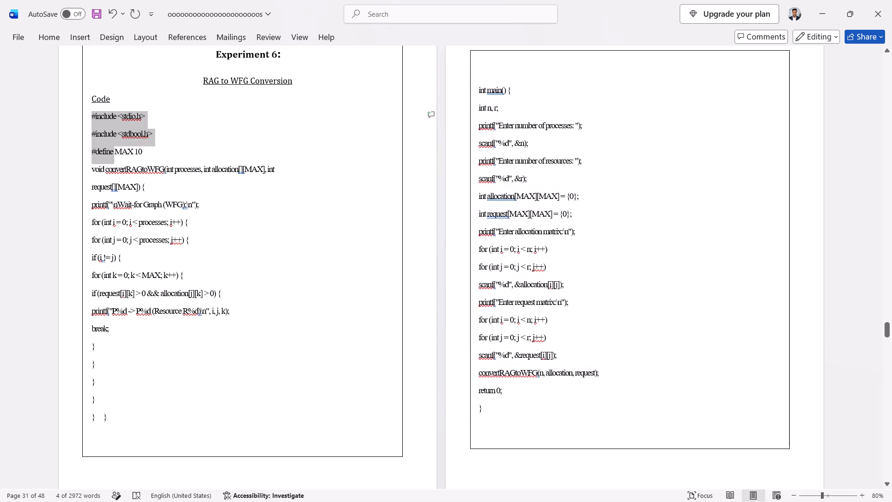
drag(124, 193, 166, 416)
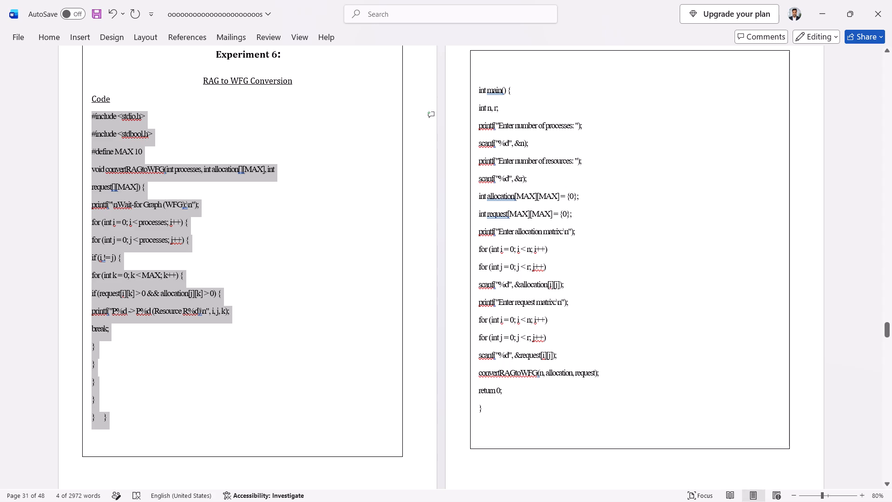
drag(166, 416, 166, 416)
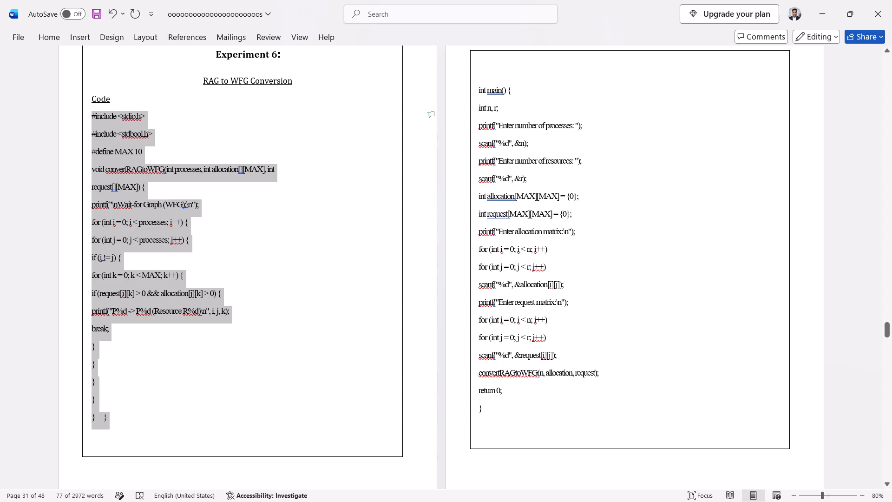
key(ctrl+d)
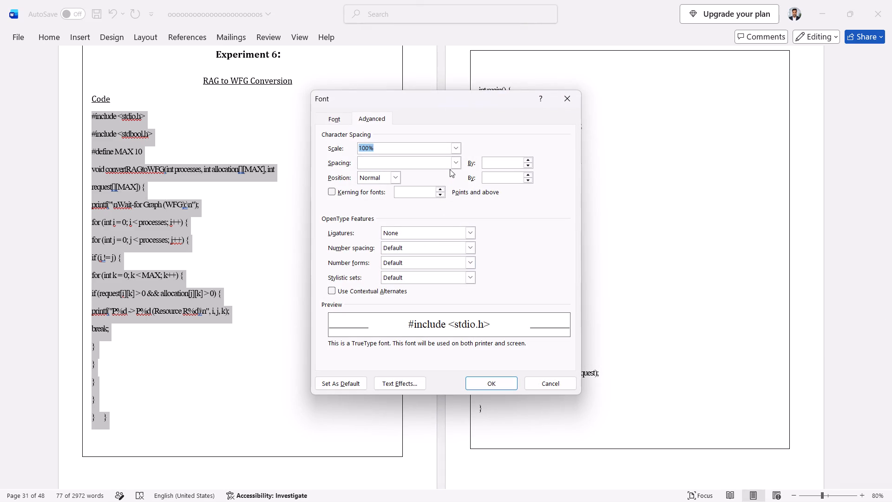
click(453, 162)
click(422, 172)
click(343, 119)
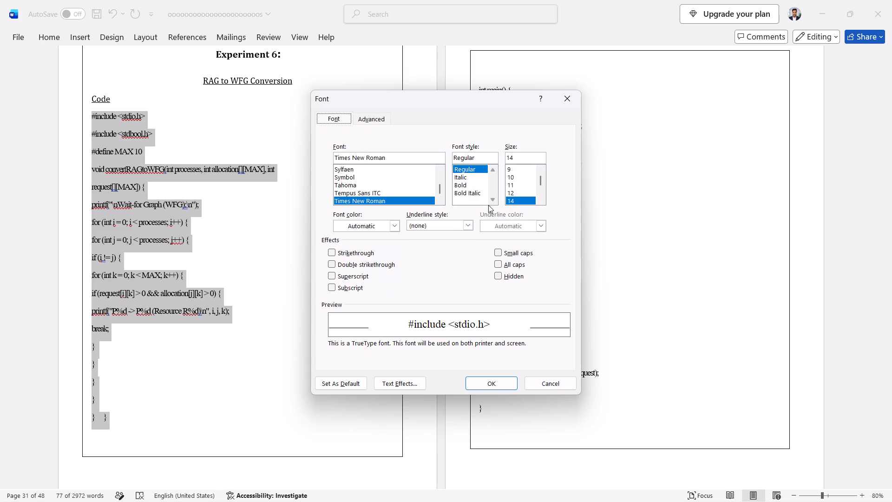
click(510, 190)
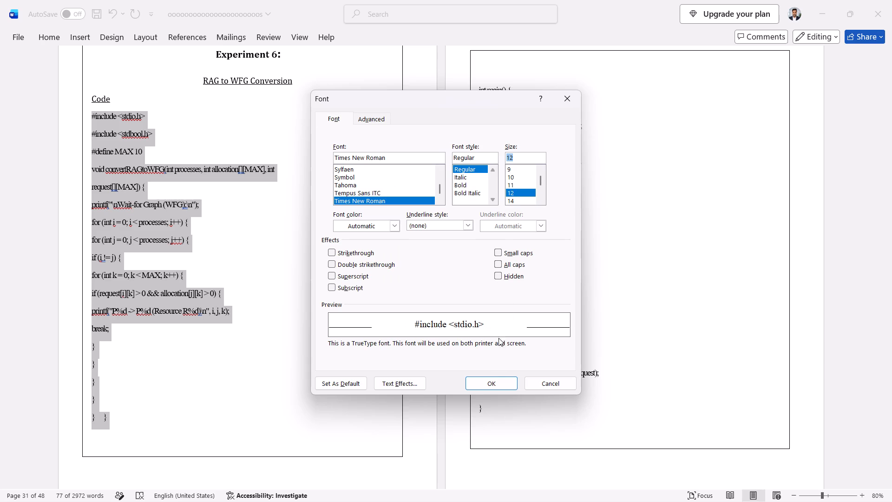
click(487, 381)
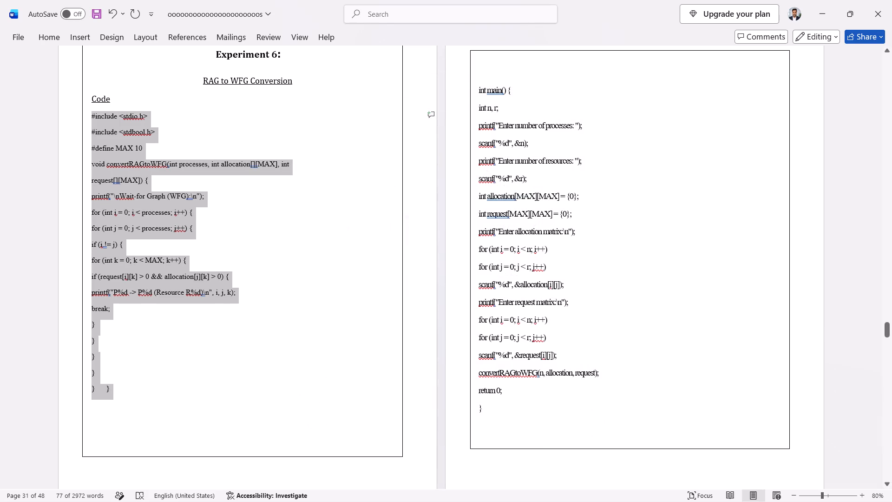
On page 31, move the final closing brace onto its own line and insert a blank line below the "Code" label.
click(105, 389)
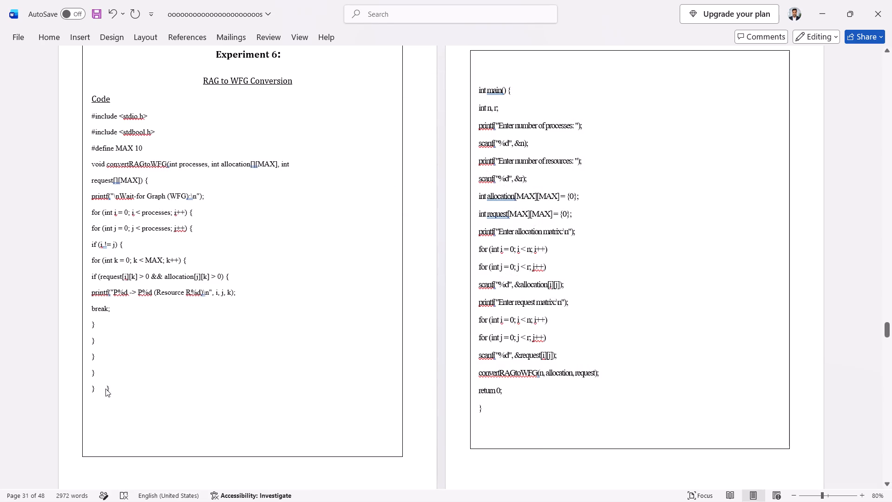
key(Return)
click(115, 103)
key(Return)
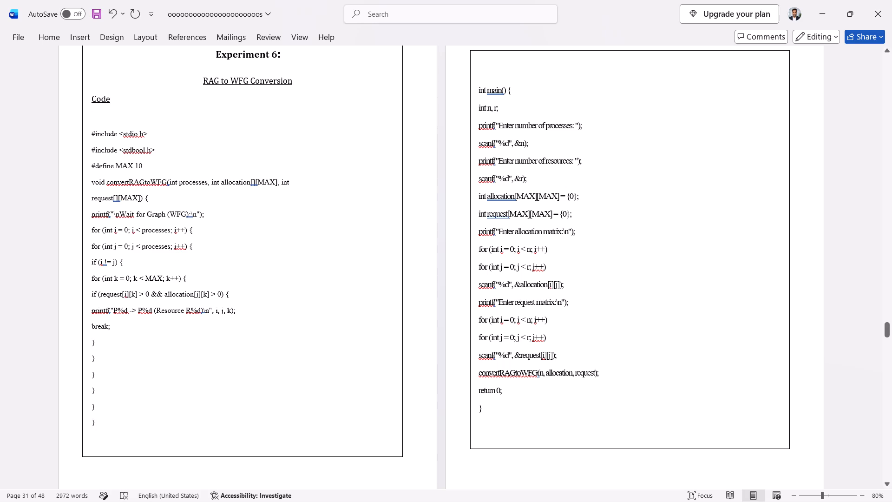
Set the page 32 code, from "int main() {" to the final closing brace, to size 12 with Normal character spacing.
drag(480, 88, 608, 402)
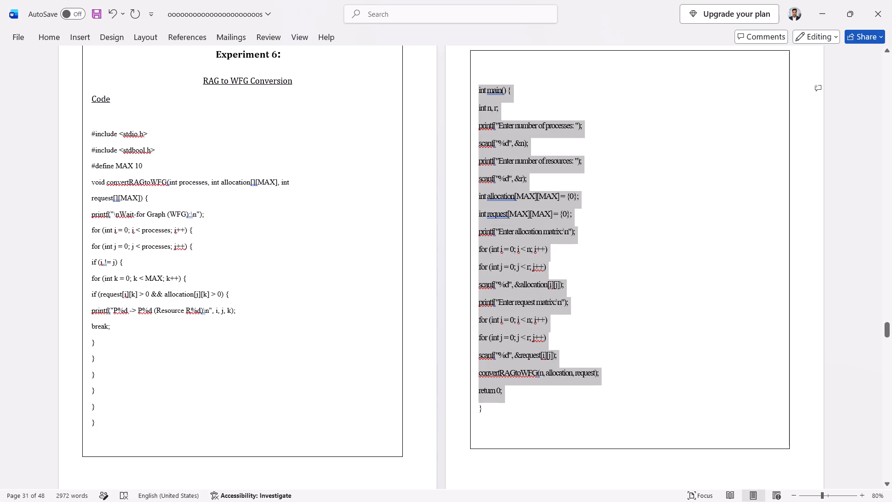
drag(608, 402, 616, 415)
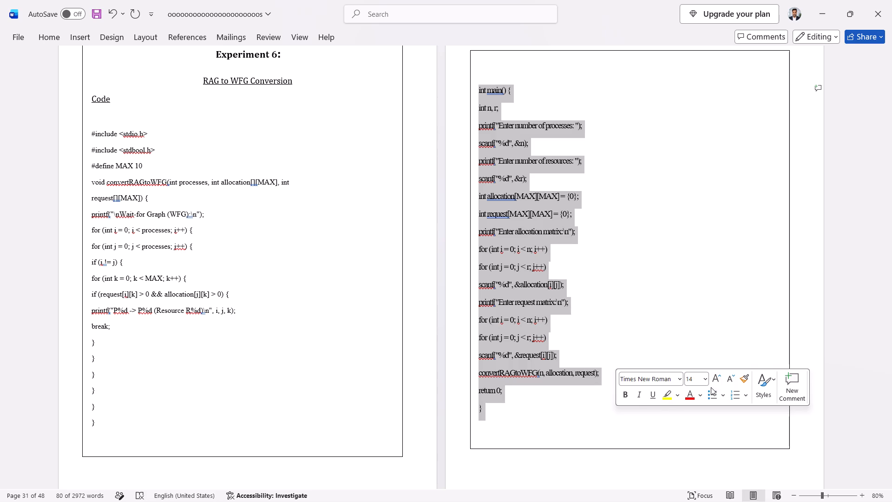
click(729, 377)
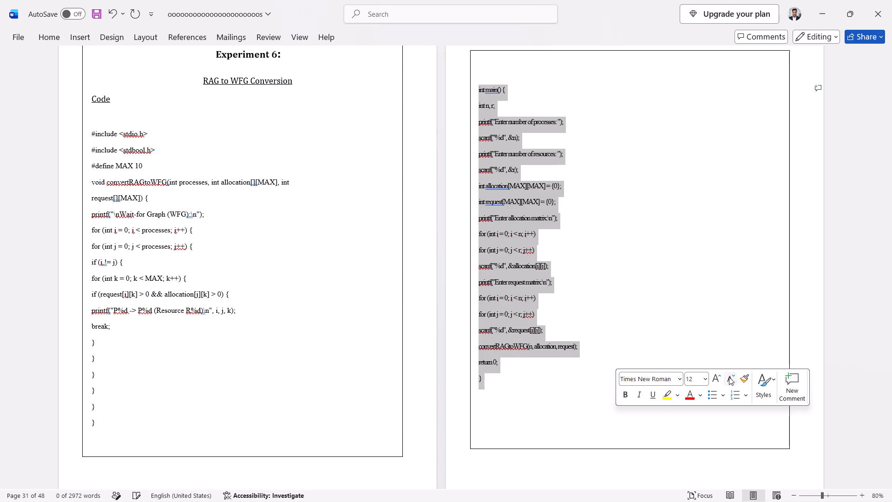
key(ctrl+d)
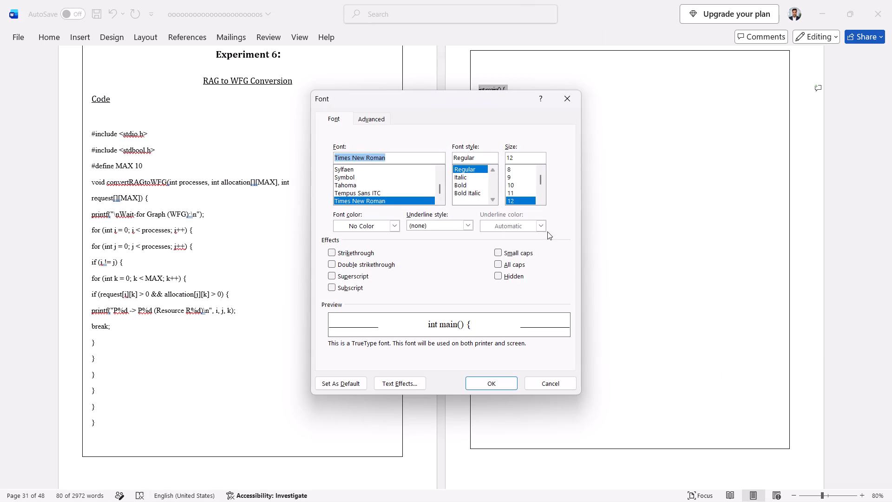
click(378, 118)
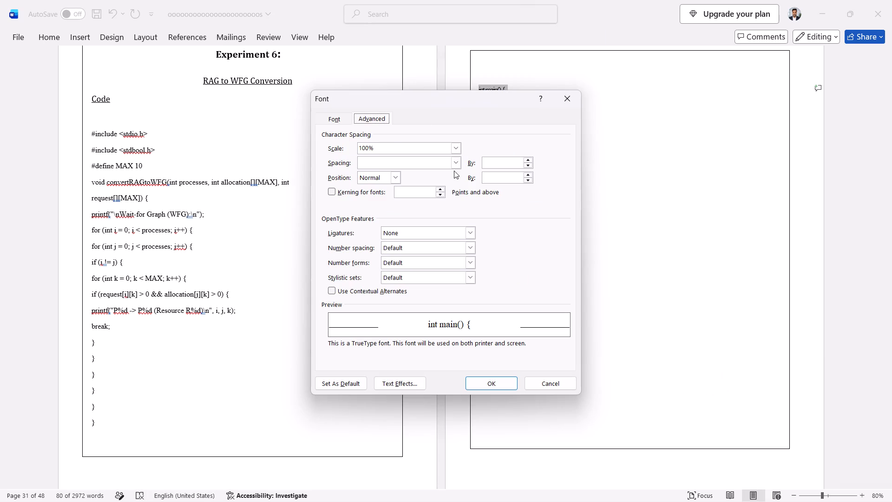
click(456, 165)
click(431, 170)
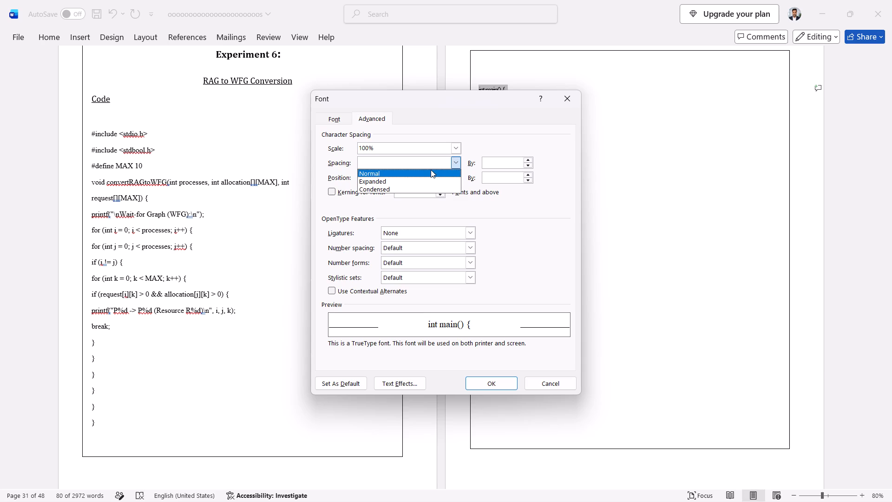
click(495, 376)
click(587, 384)
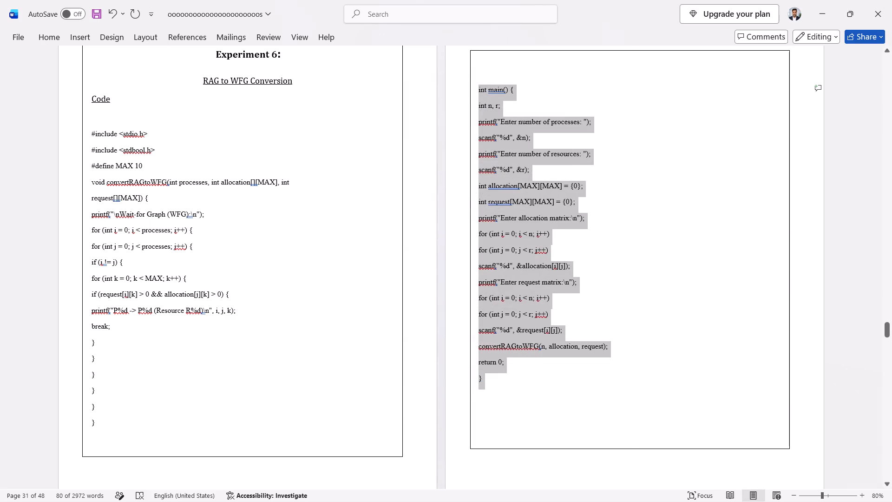
Move the opening brace after "int main()" on page 32 onto its own line.
click(482, 85)
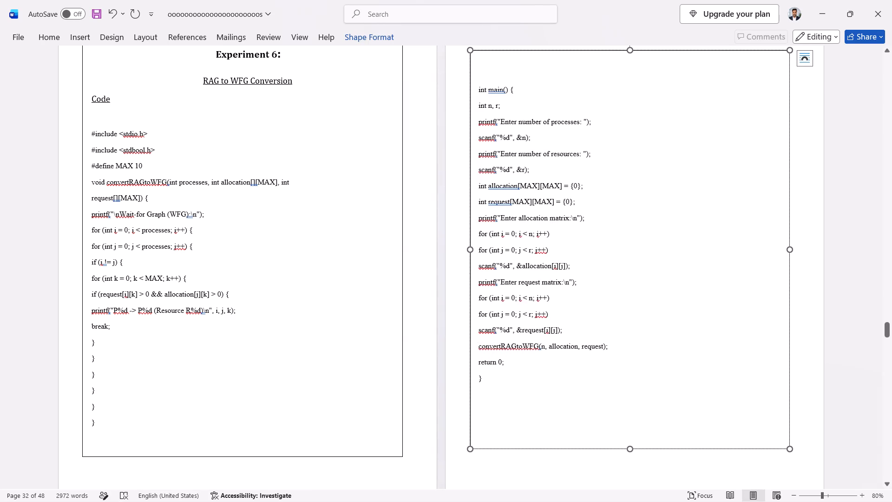
click(510, 90)
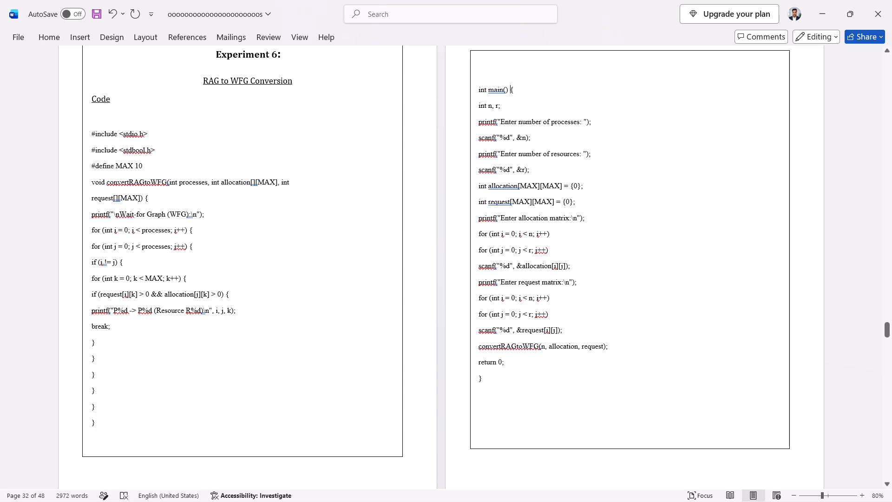
key(Return)
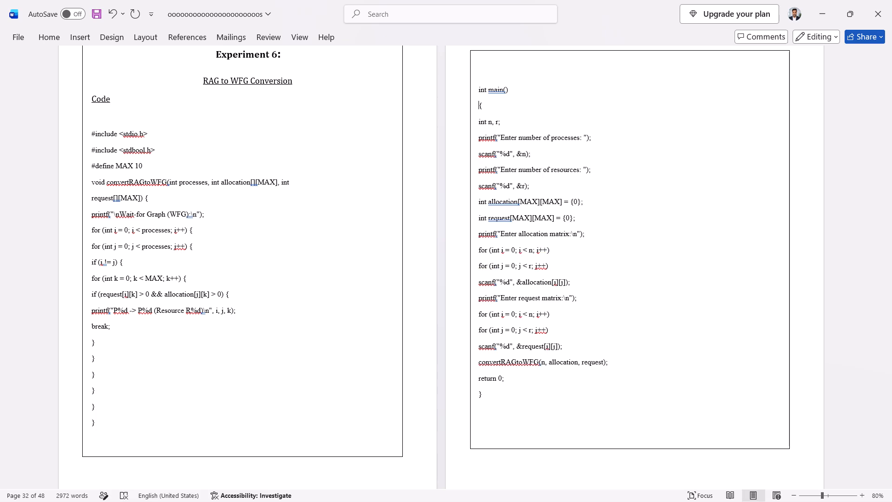
click(633, 117)
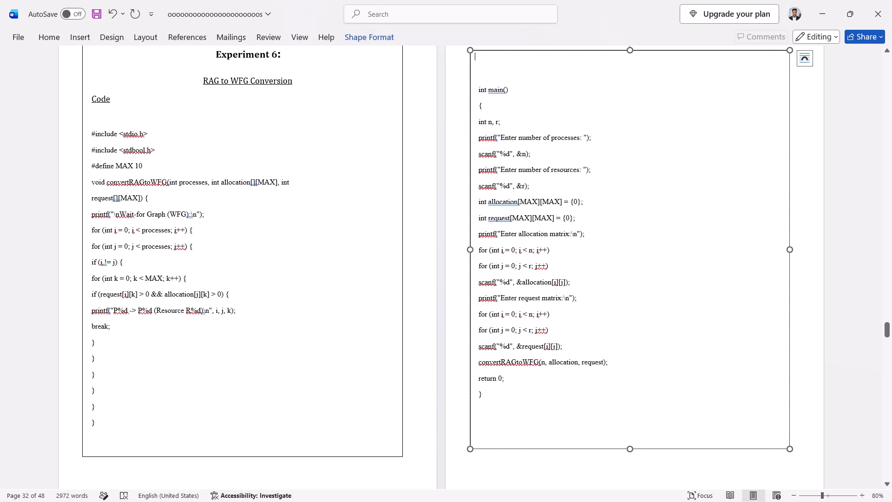
Set the "Experiment 7:" heading on page 34 to size 16 with Normal character spacing.
scroll(329, 206, down, 6)
scroll(329, 206, up, 1)
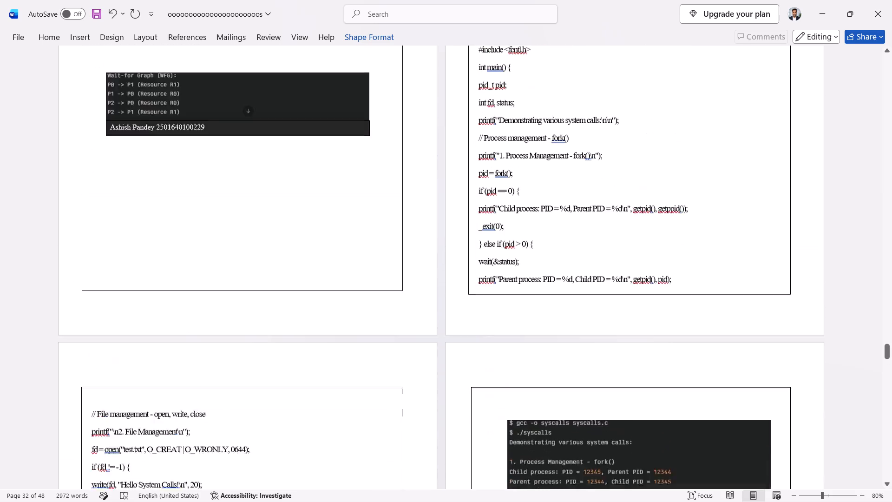
scroll(329, 206, up, 2)
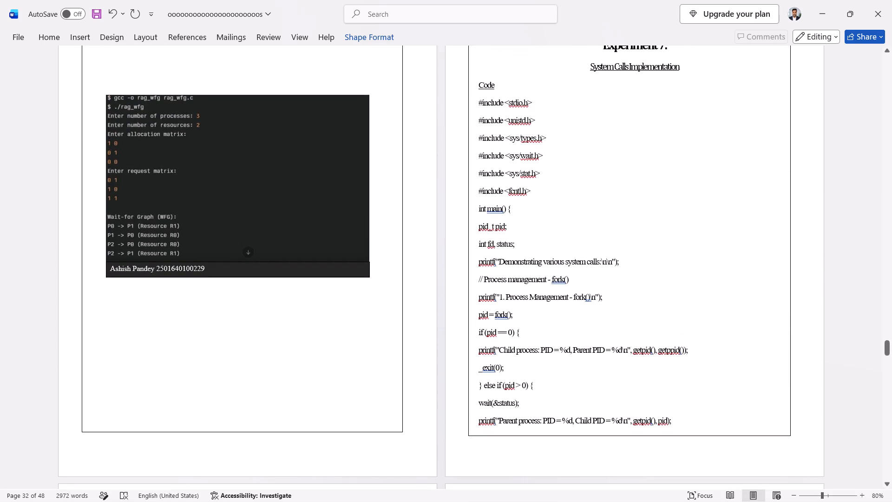
scroll(522, 75, up, 1)
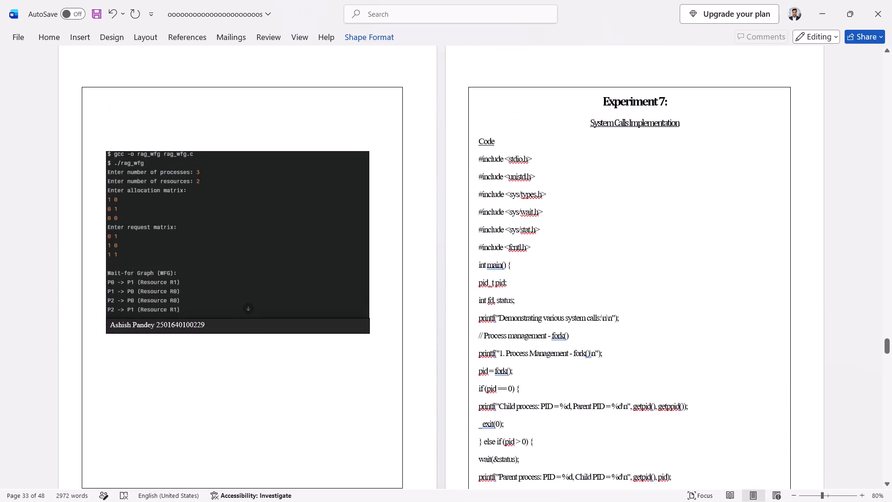
drag(603, 100, 677, 99)
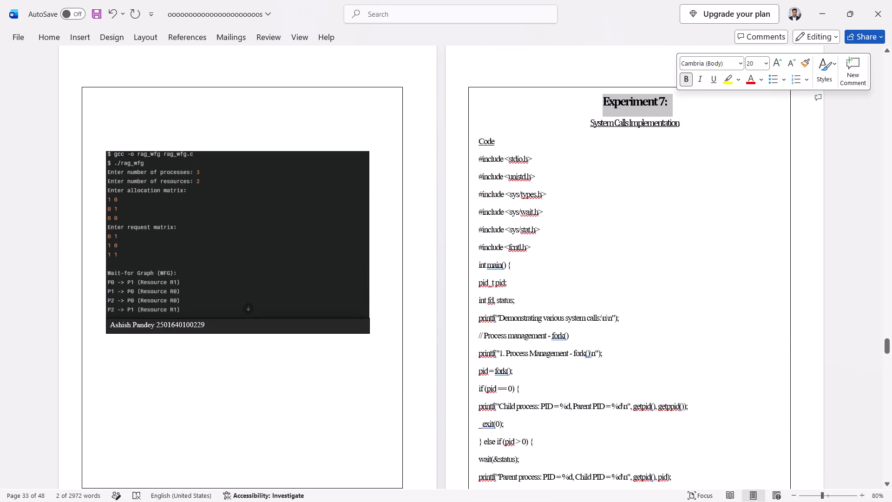
key(ctrl+d)
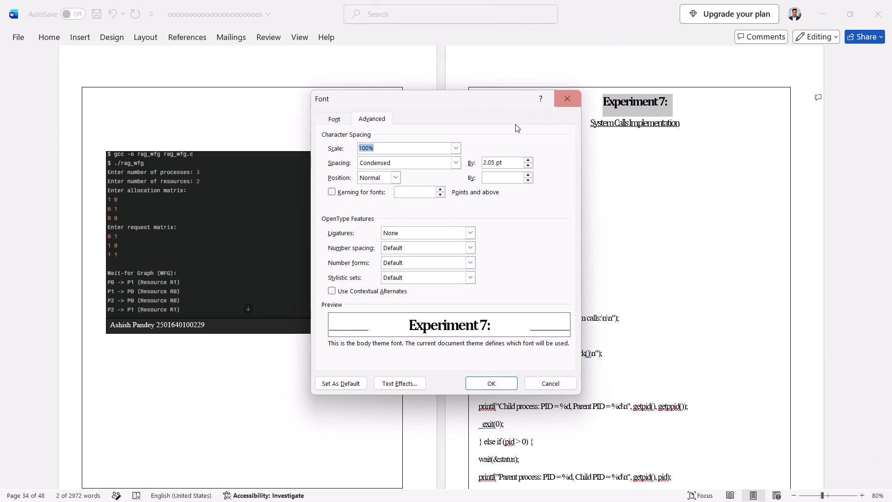
click(457, 163)
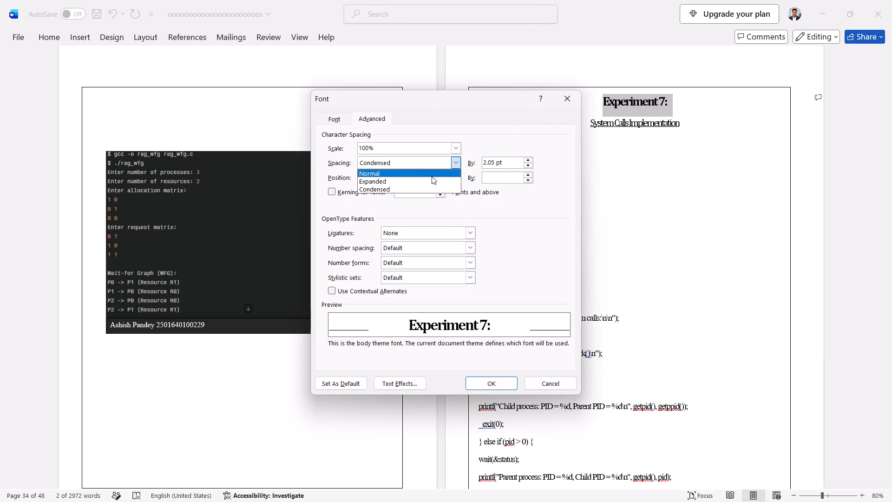
click(430, 176)
click(326, 115)
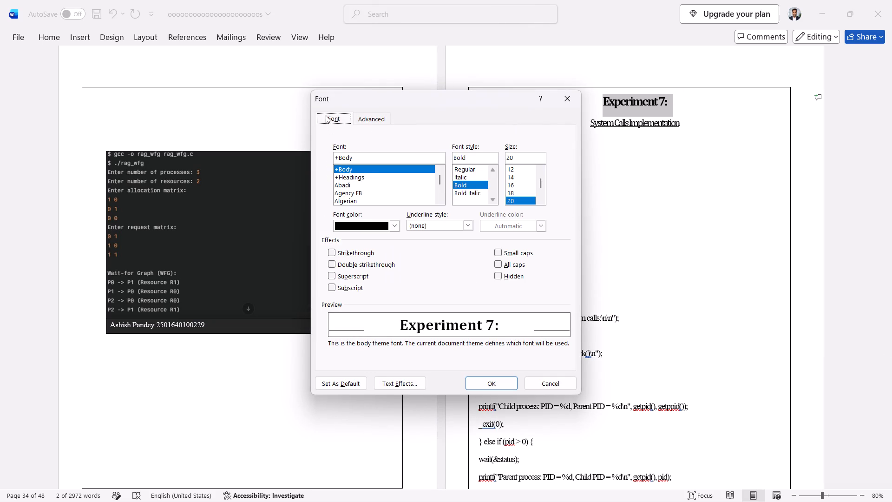
click(514, 185)
click(488, 384)
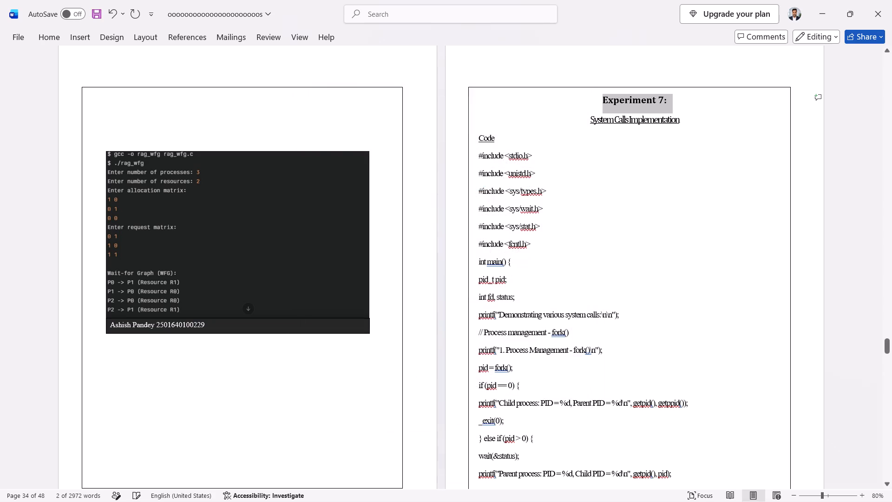
Set the "System Calls Implementation" subtitle on page 34 to size 14 with Normal character spacing.
drag(589, 119, 589, 119)
drag(589, 119, 662, 123)
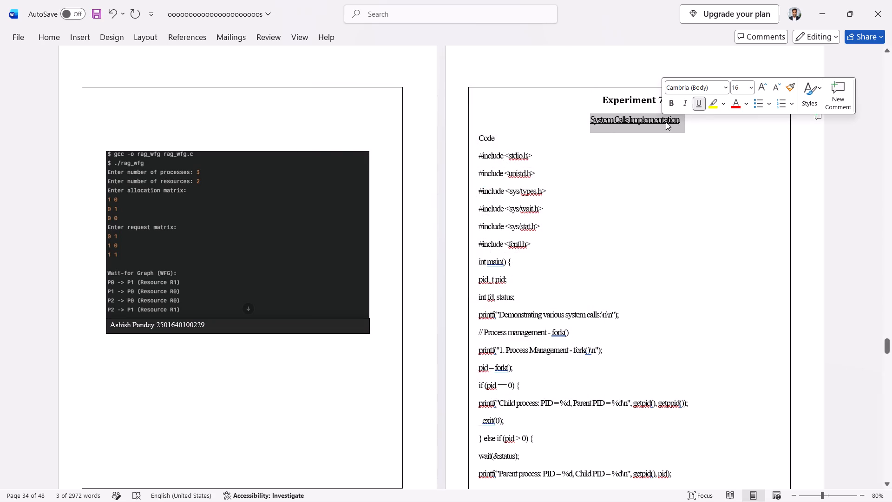
click(778, 84)
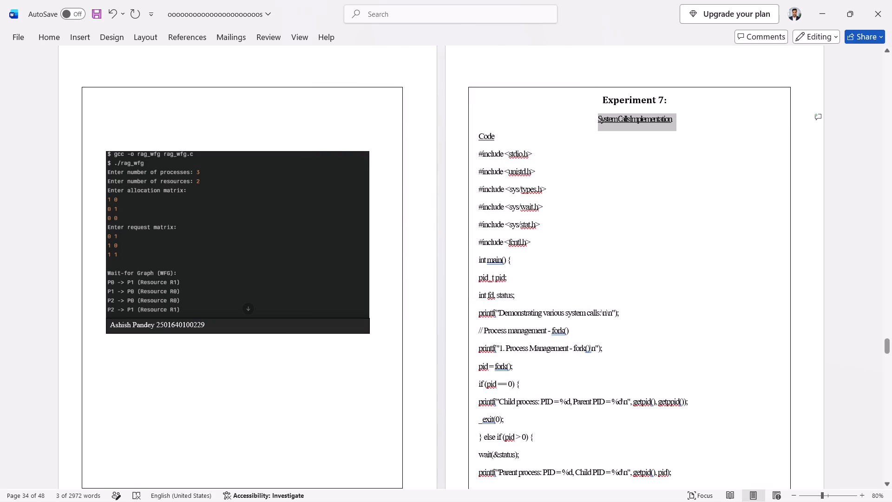
key(ctrl+d)
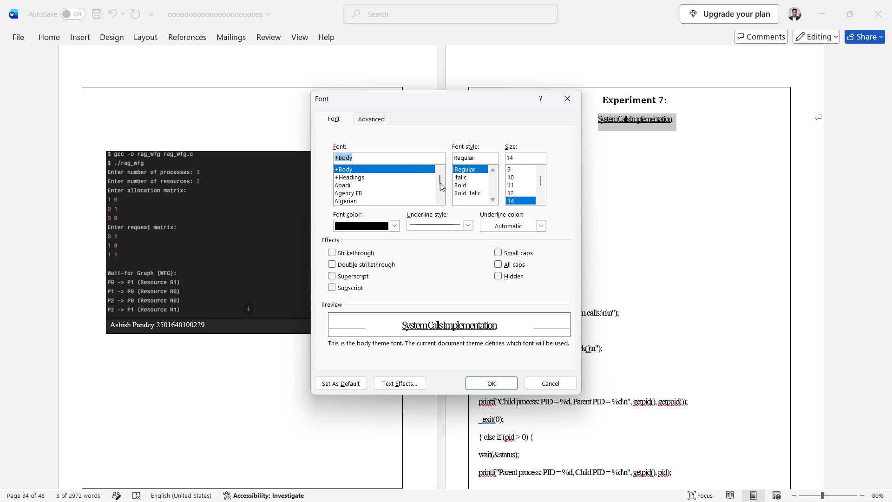
click(378, 116)
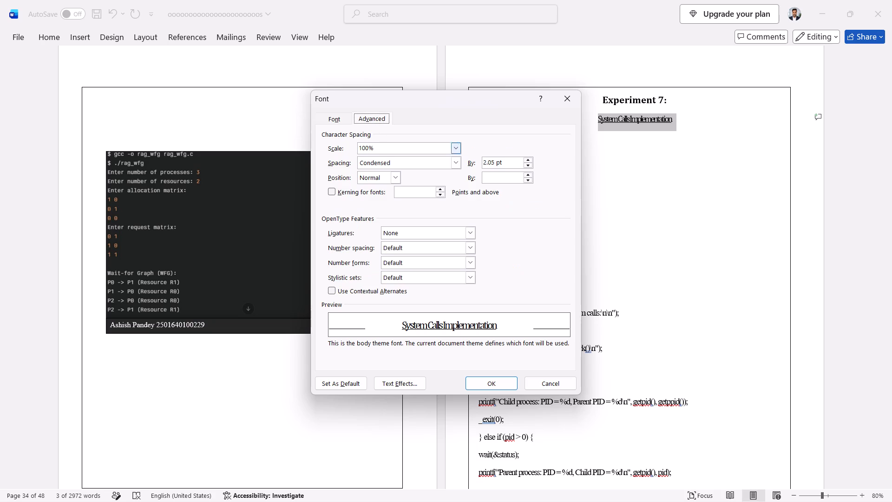
click(459, 159)
click(420, 172)
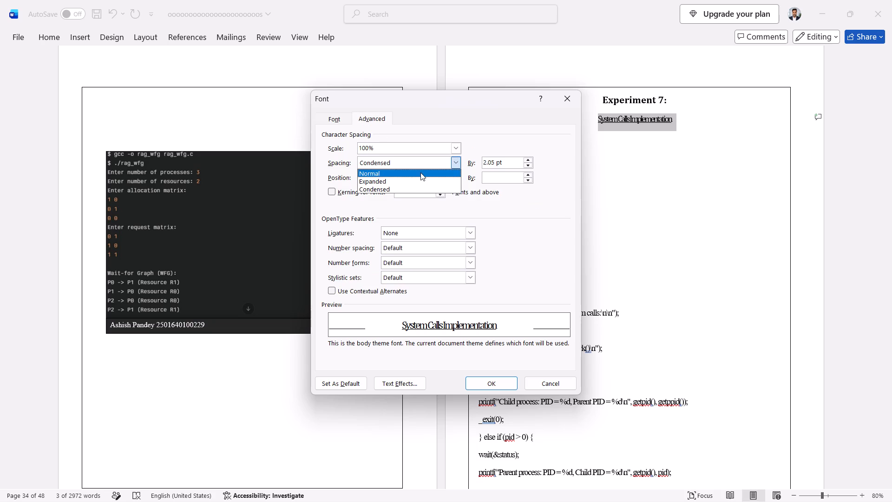
click(484, 384)
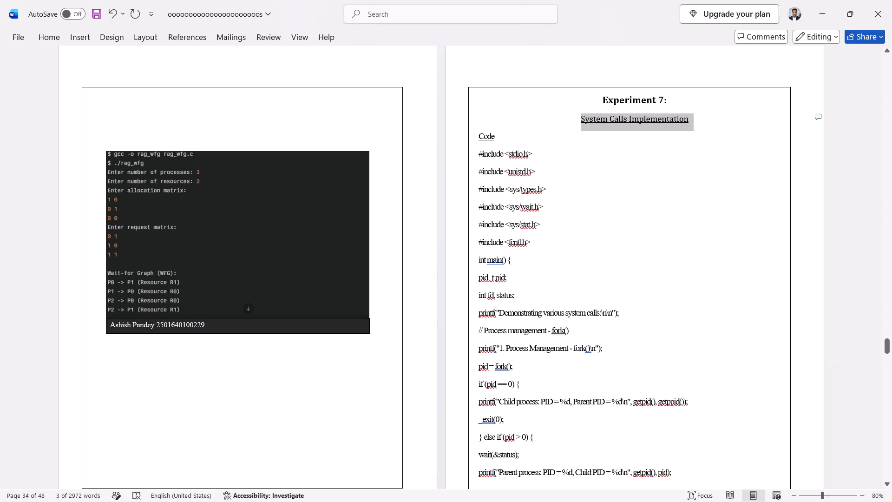
Set the page 34 code, from "#include <stdio.h>" to the "Parent process" printf line, to size 12 with Normal character spacing.
drag(476, 156, 545, 294)
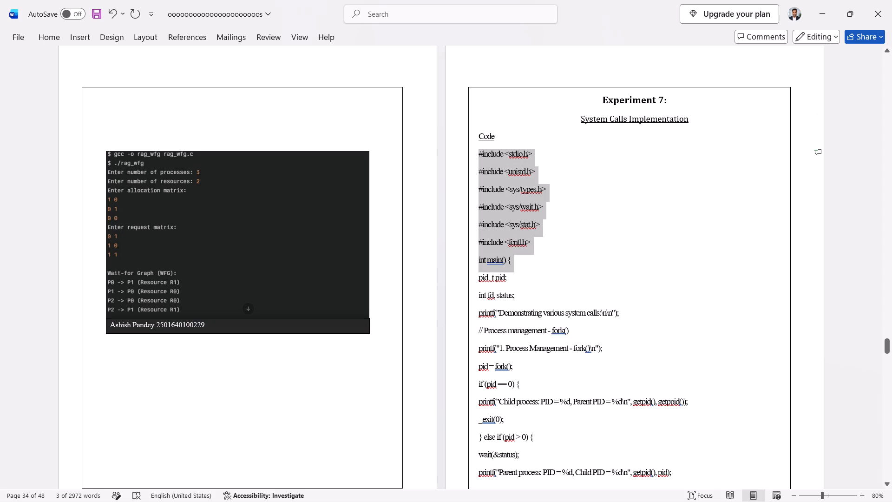
drag(545, 294, 697, 471)
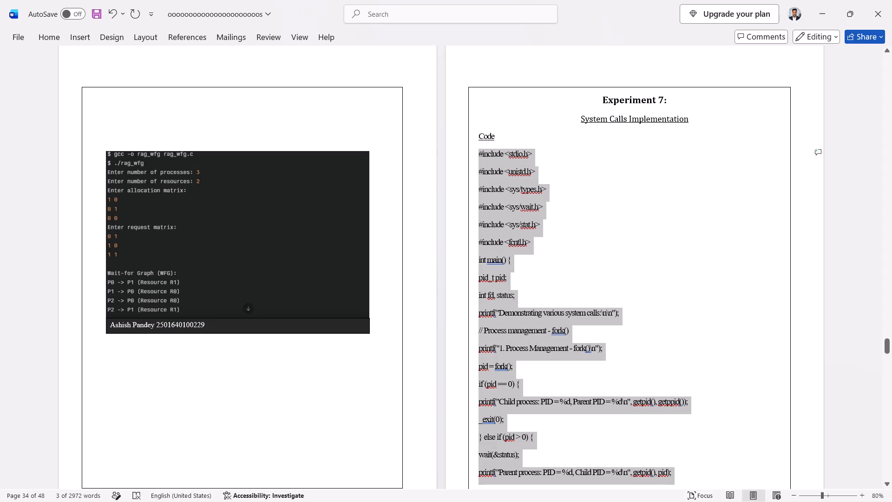
drag(697, 471, 695, 474)
scroll(695, 474, down, 1)
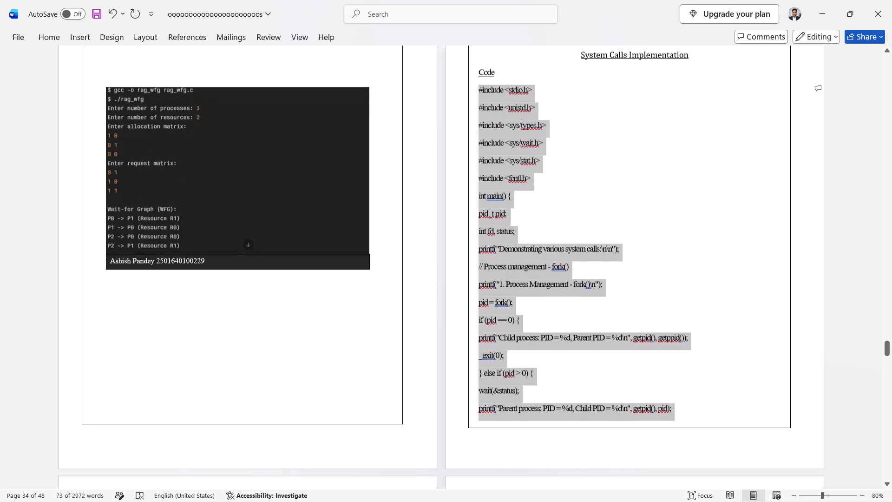
key(ctrl+d)
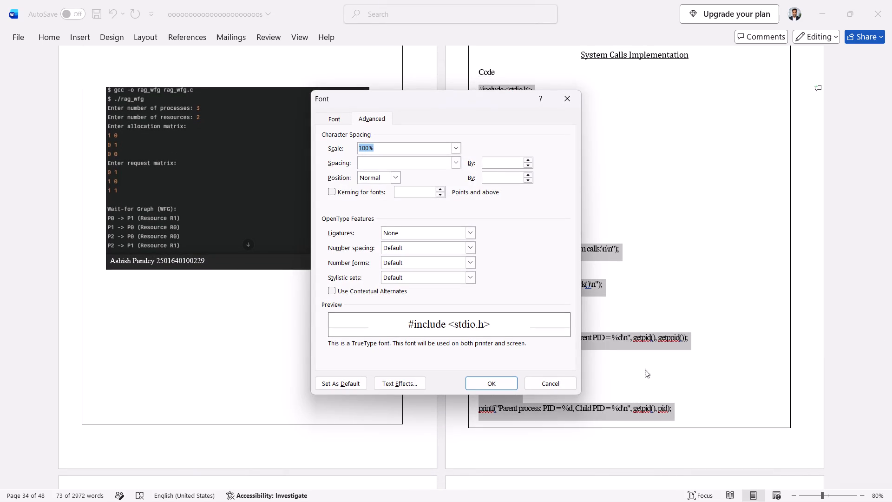
click(459, 162)
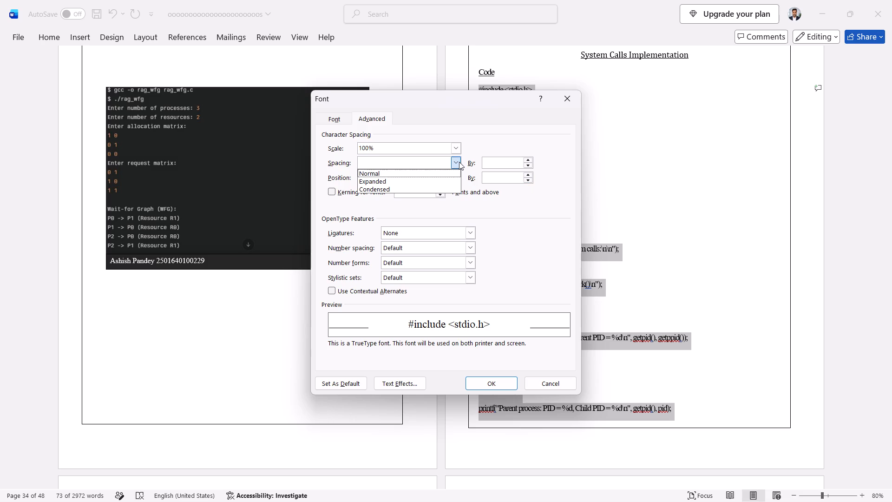
click(445, 169)
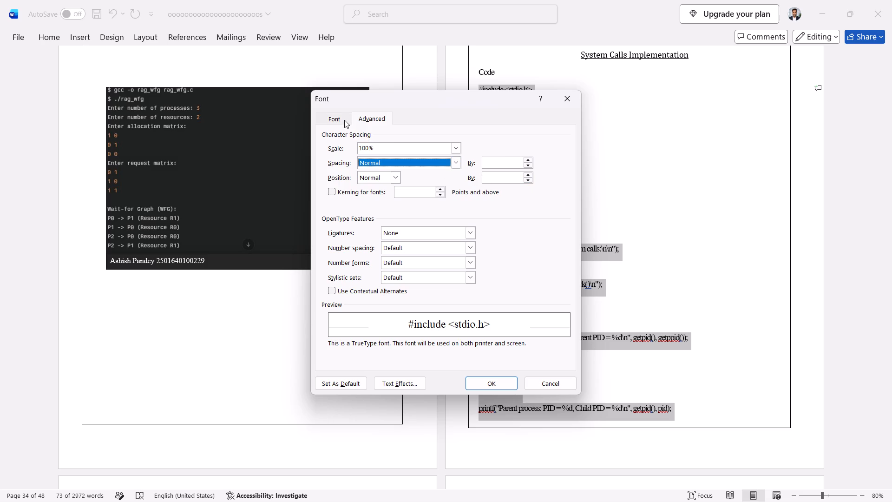
click(344, 120)
click(515, 190)
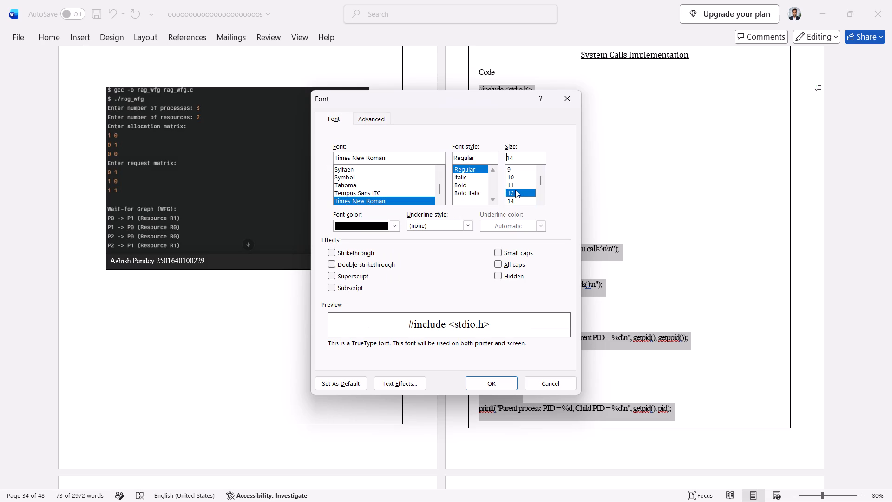
click(498, 383)
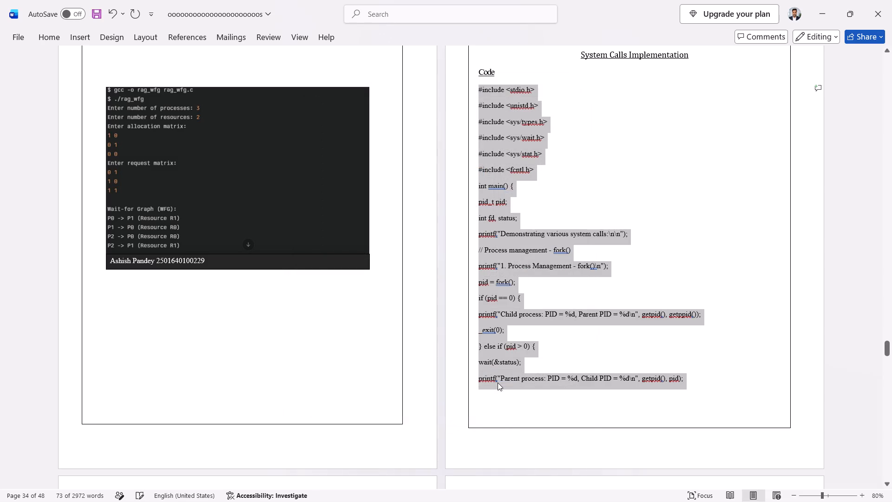
Move the opening braces after "int main()" and "else if (pid > 0)" on page 34 onto their own lines.
click(510, 183)
key(Return)
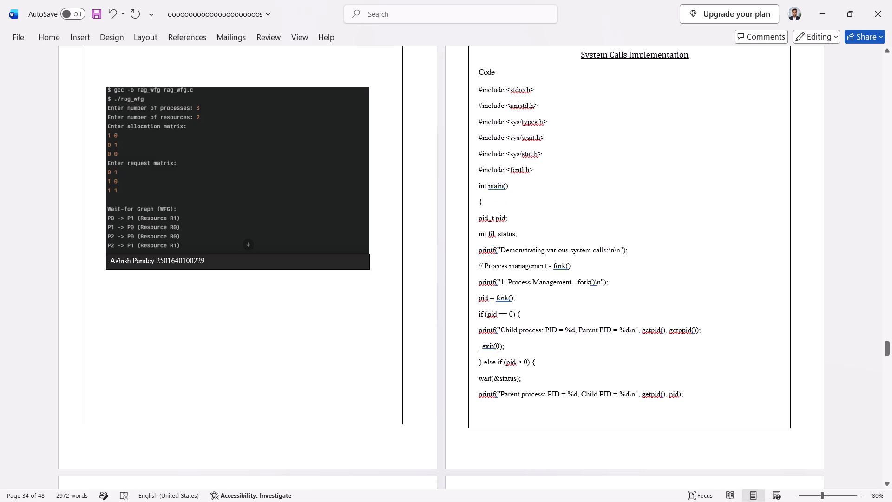
click(530, 361)
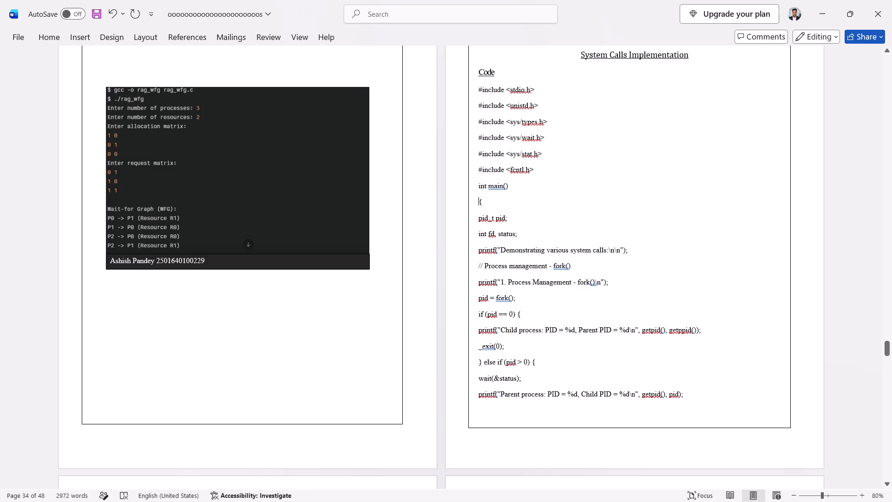
click(532, 362)
key(Return)
click(575, 349)
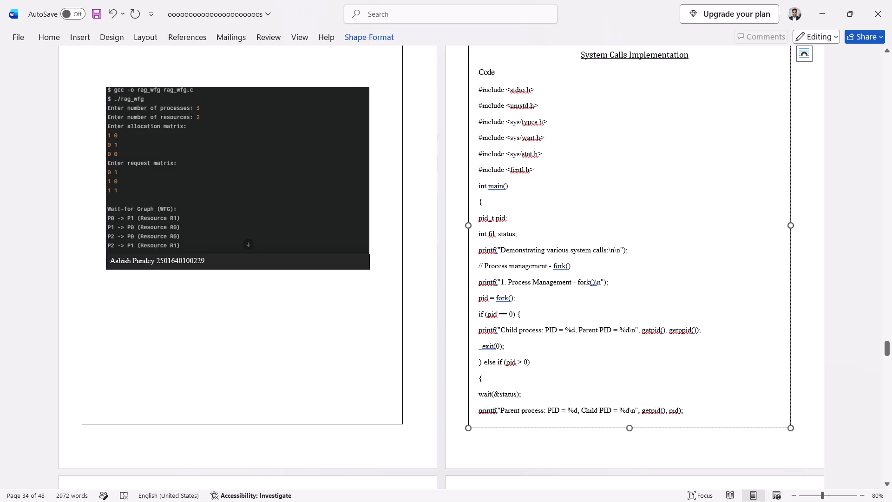
Set the page 35 code, from "// File management" to the final closing brace, to size 12 with Normal character spacing.
scroll(575, 349, down, 6)
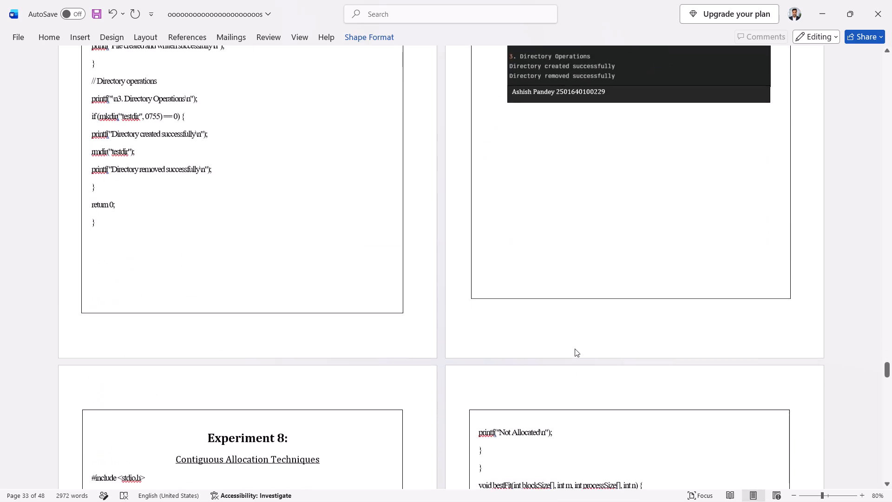
scroll(575, 349, up, 2)
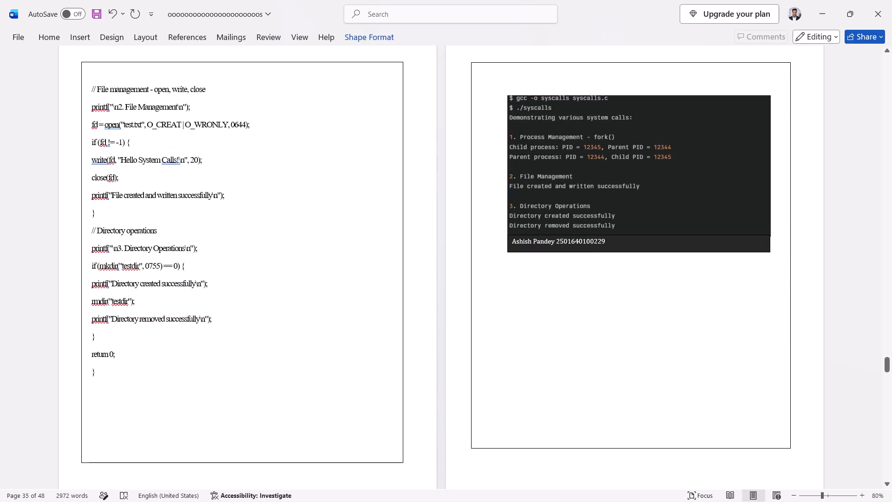
drag(89, 87, 162, 320)
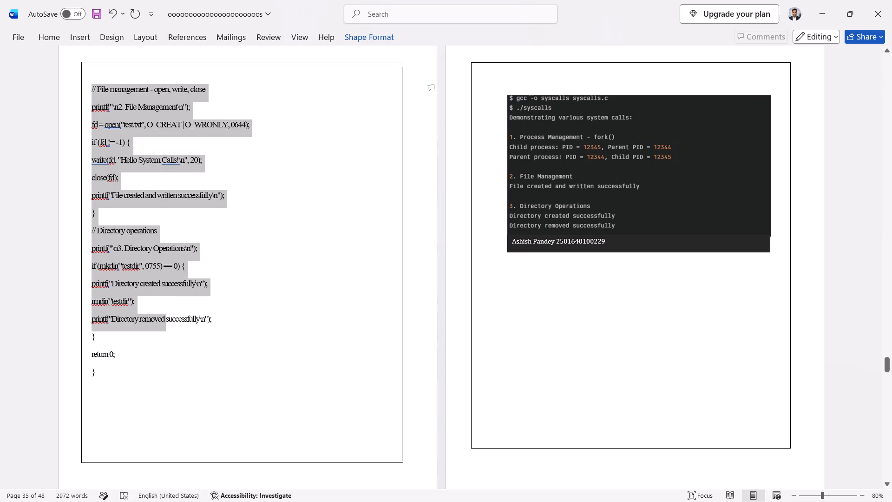
drag(162, 320, 166, 375)
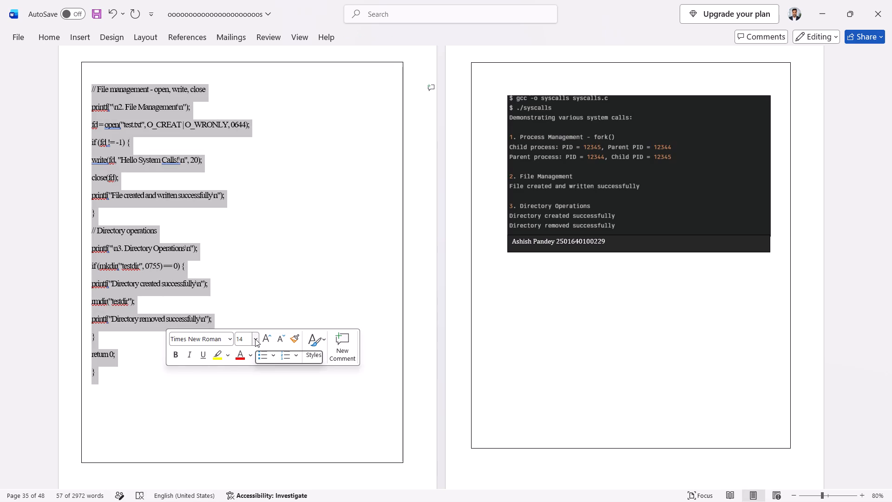
click(281, 339)
key(ctrl+d)
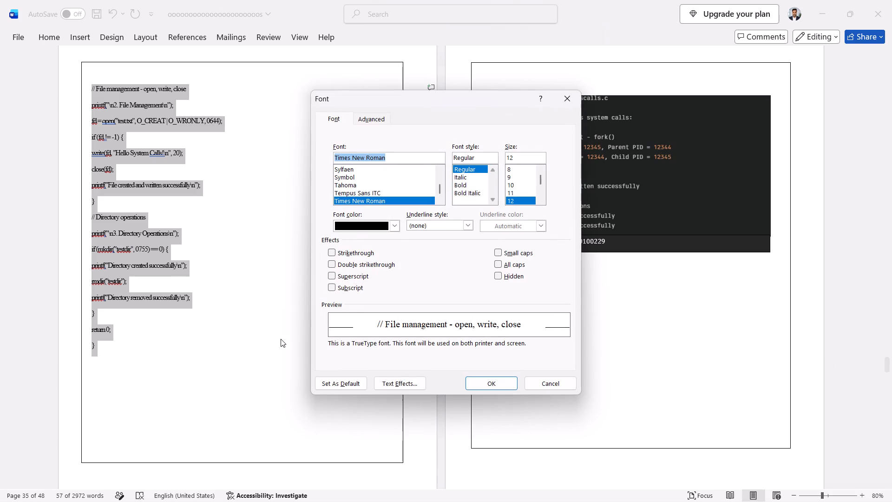
click(374, 119)
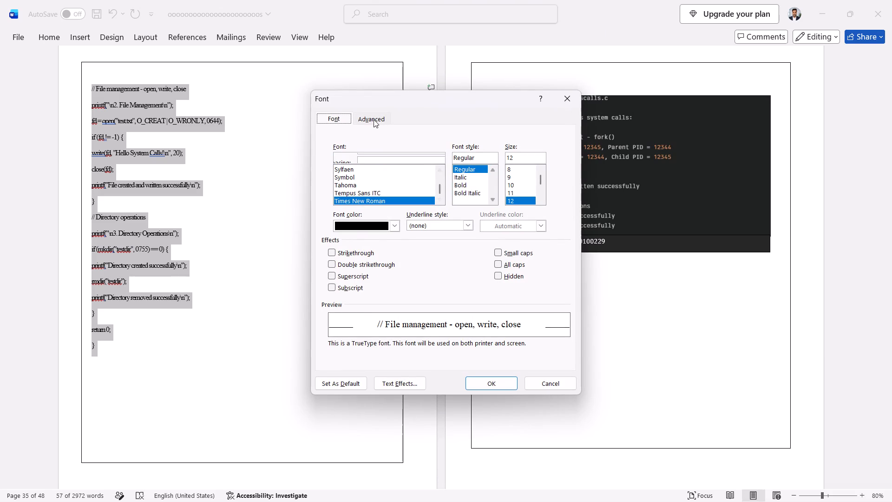
click(452, 163)
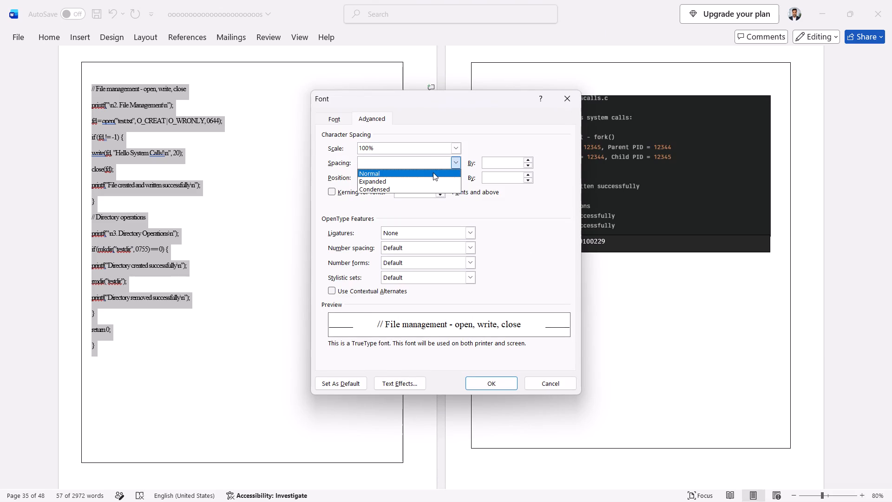
click(428, 172)
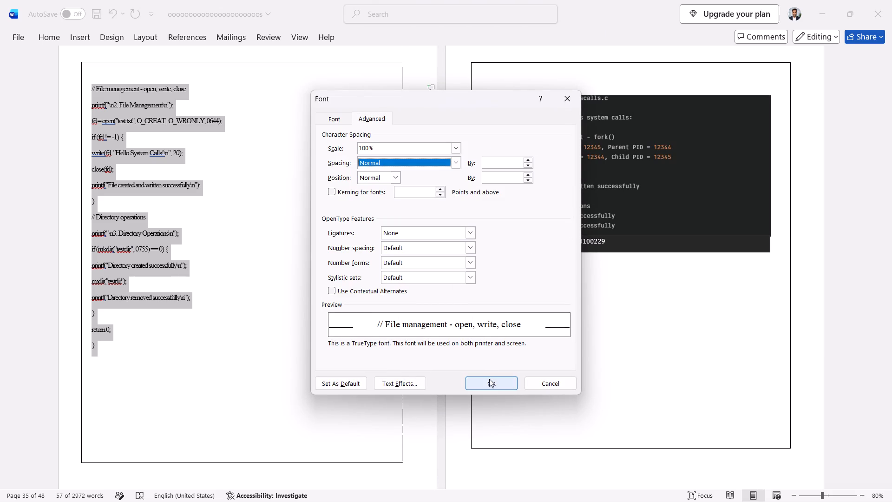
click(490, 385)
click(281, 273)
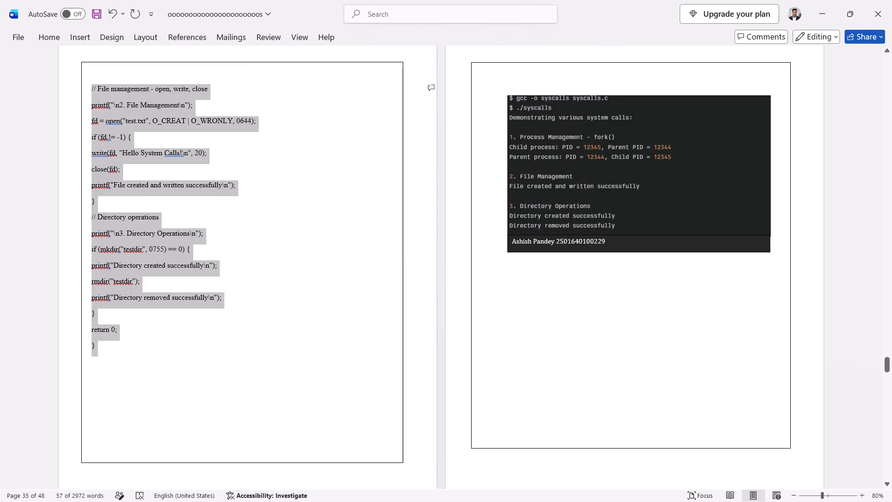
Set the "Experiment 8:" heading on page 37 to size 16.
scroll(281, 273, down, 5)
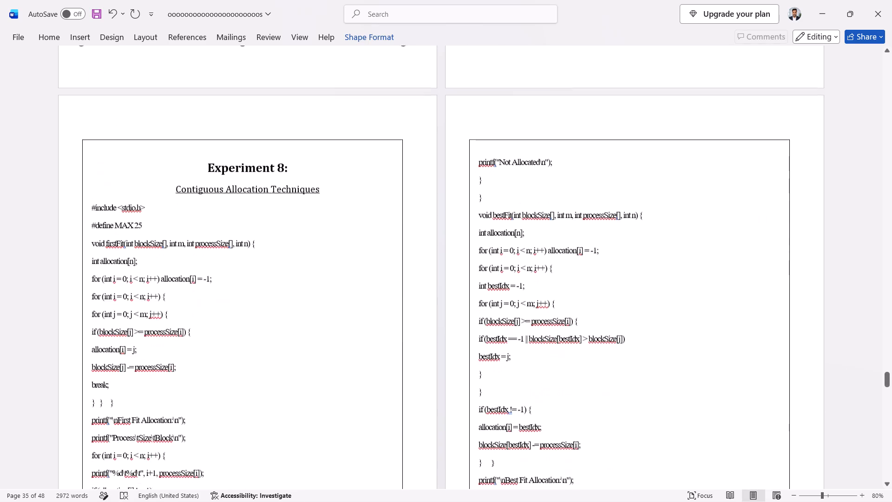
scroll(281, 273, down, 1)
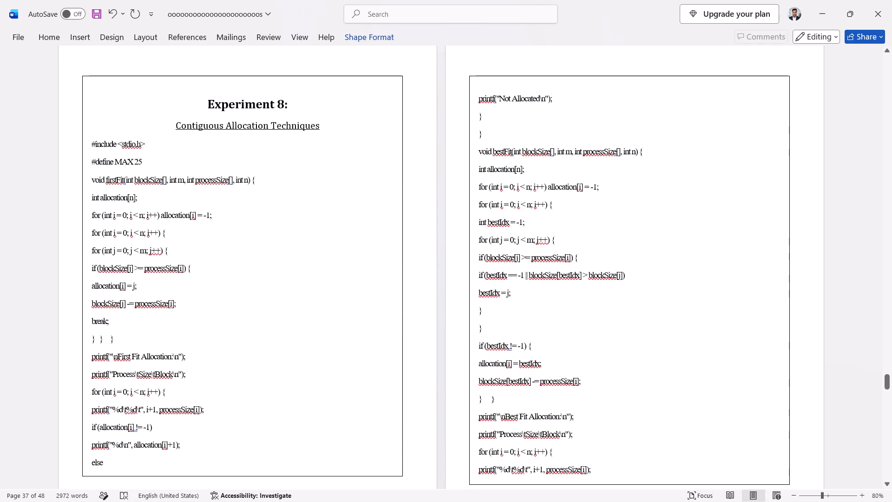
drag(205, 105, 291, 96)
drag(291, 96, 289, 104)
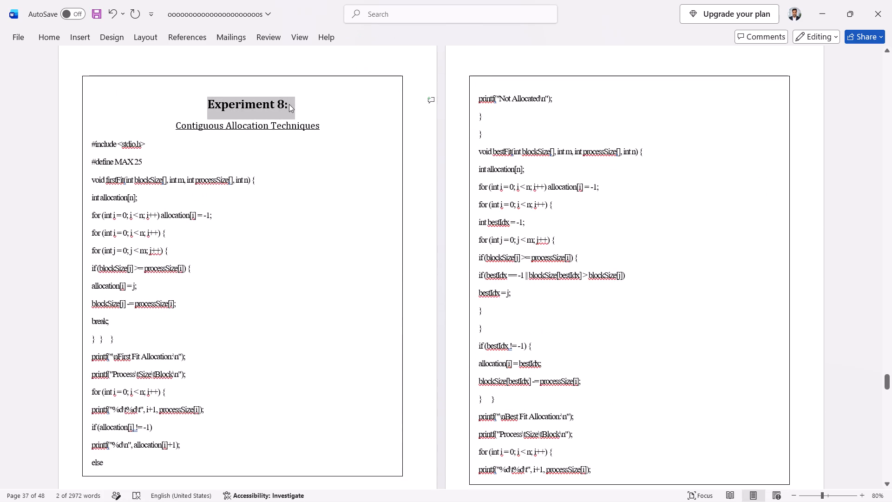
key(ctrl+d)
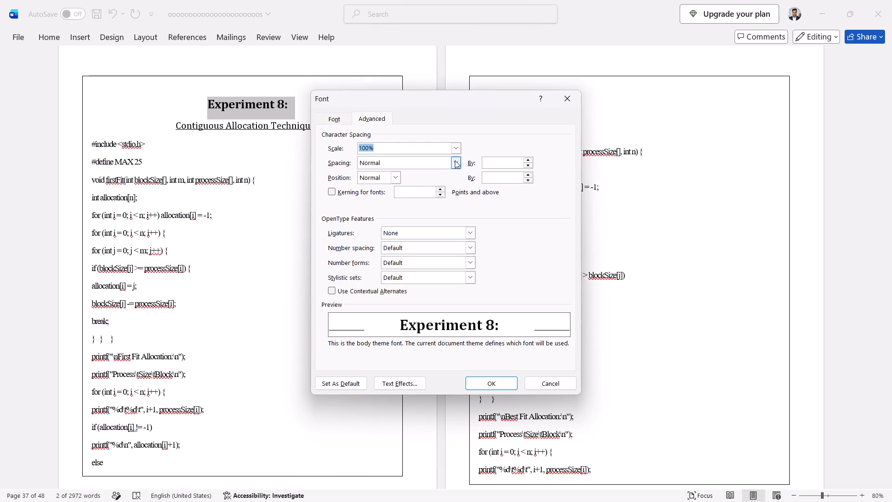
click(455, 160)
click(330, 117)
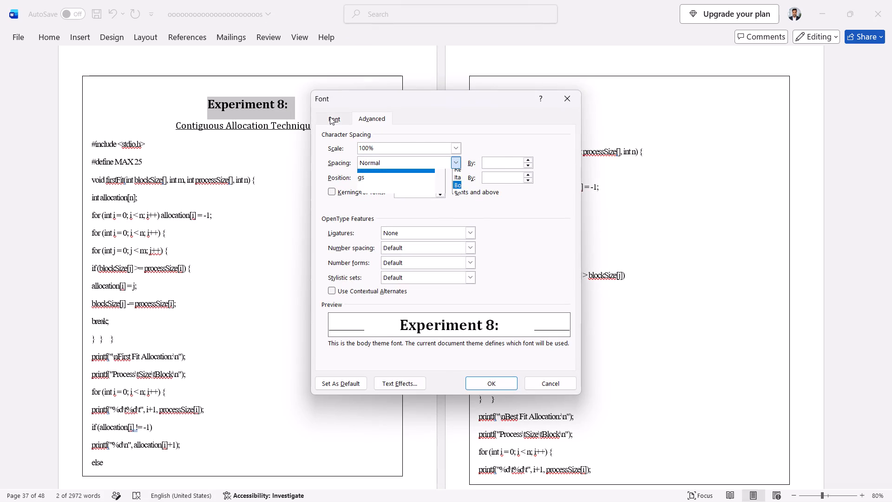
click(511, 184)
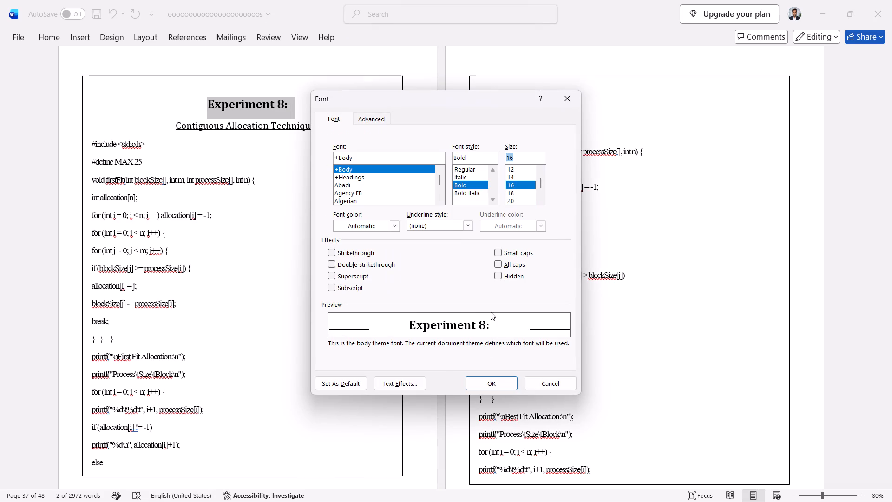
click(484, 389)
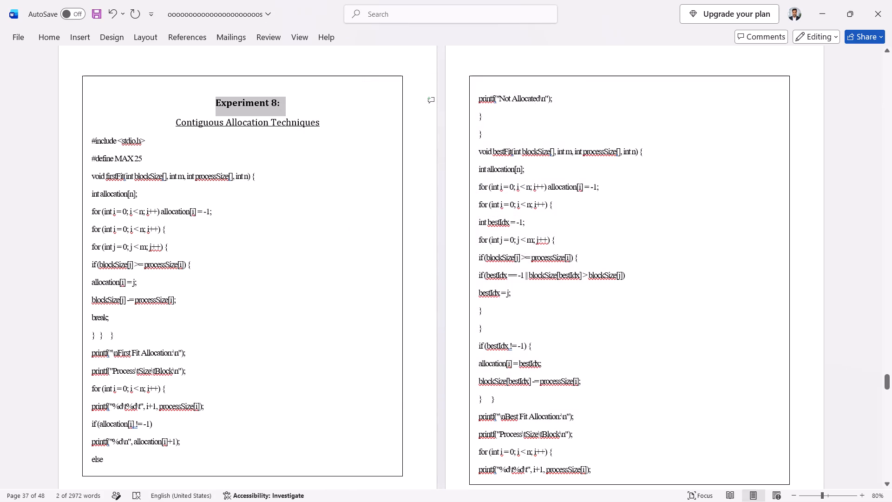
Reduce the "Contiguous Allocation Techniques" subtitle on page 37 to size 14.
drag(194, 128, 175, 123)
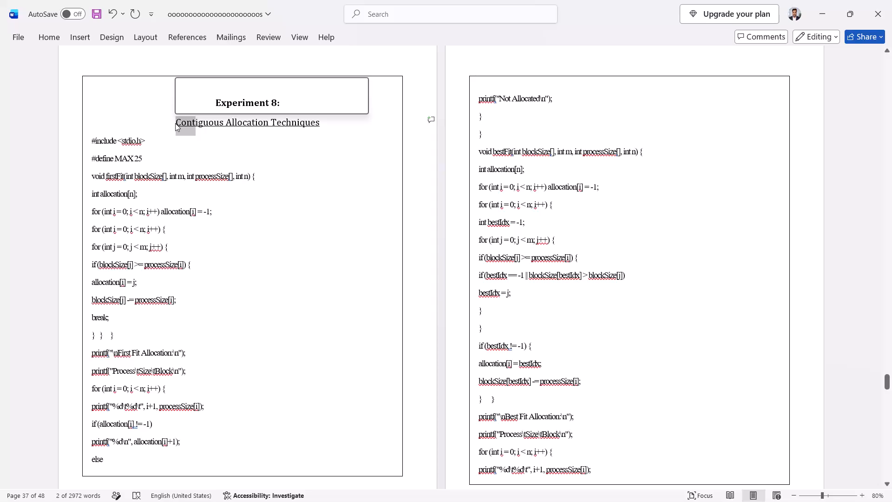
click(175, 123)
drag(175, 123, 270, 125)
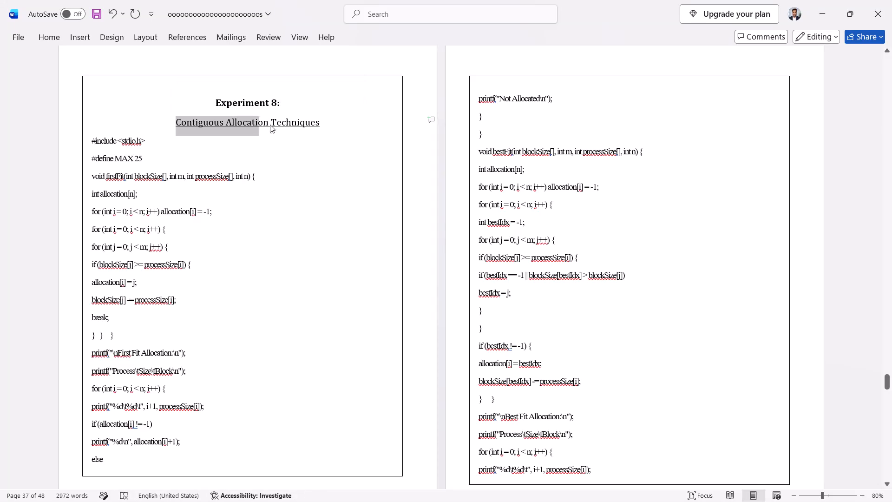
drag(270, 125, 316, 122)
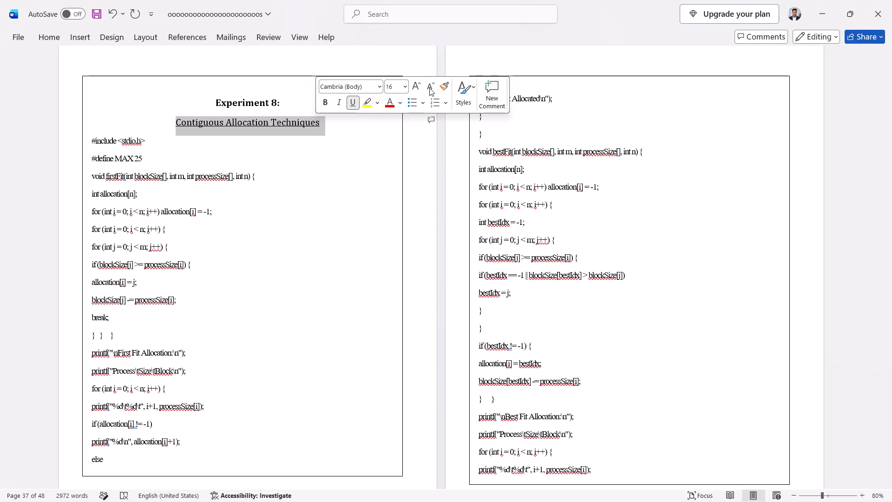
click(429, 88)
click(297, 183)
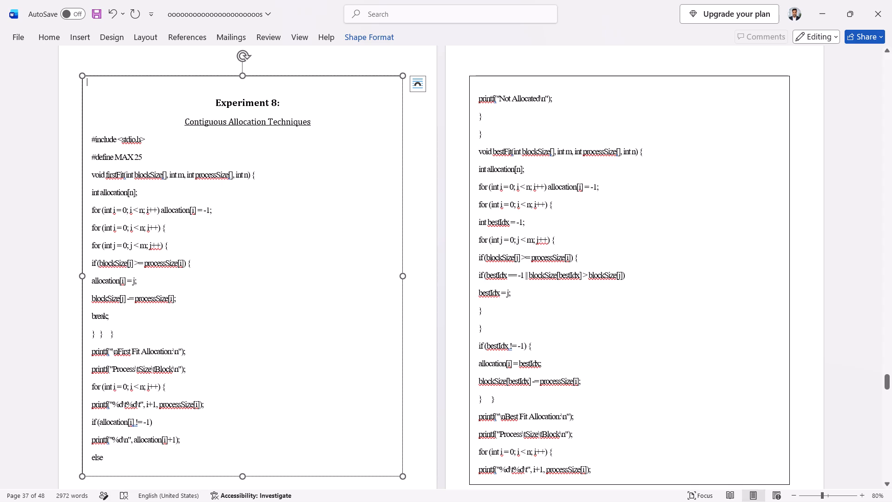
Set the page 37 code, from "#include <stdio.h>" to the final "else", to size 12 with Normal character spacing.
drag(90, 136, 191, 352)
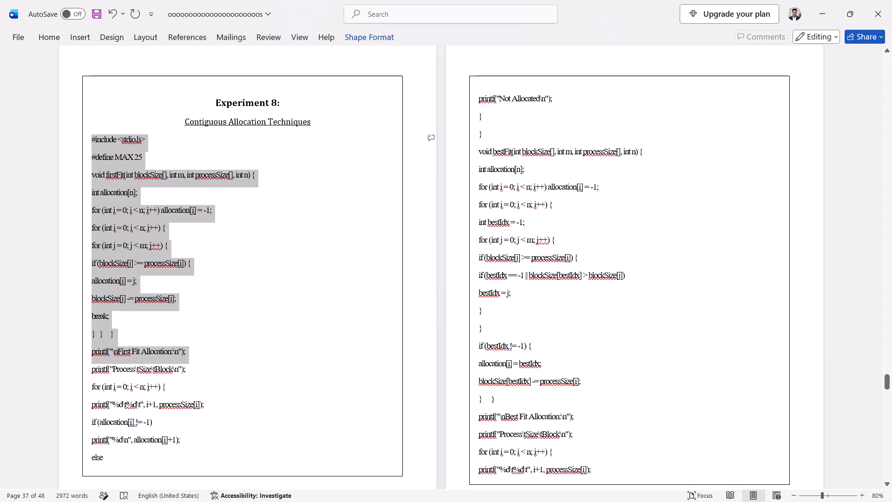
drag(191, 352, 215, 462)
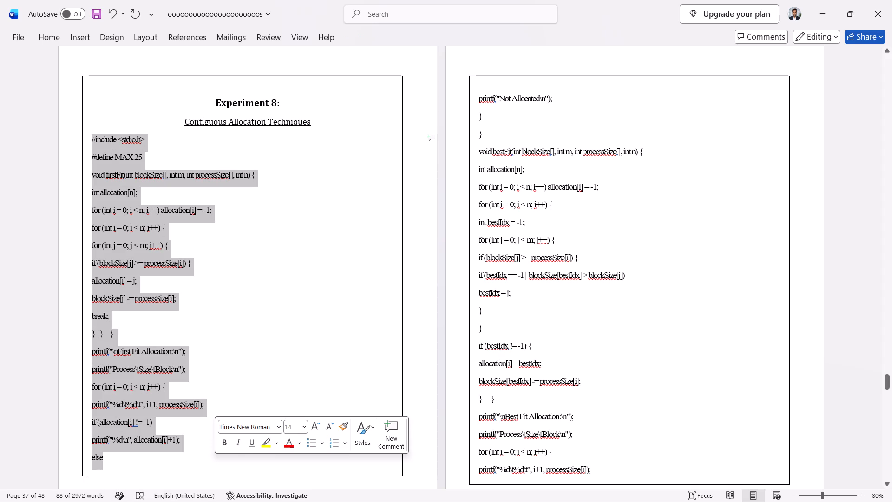
key(ctrl+d)
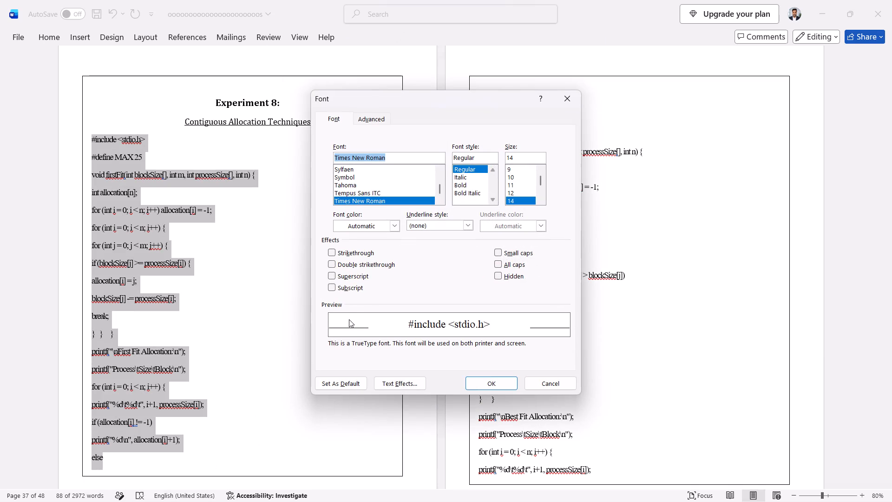
click(511, 191)
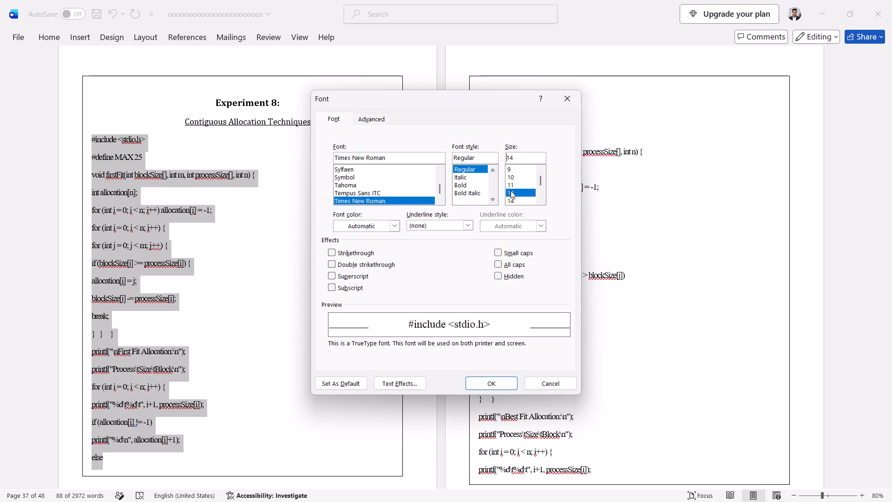
click(380, 115)
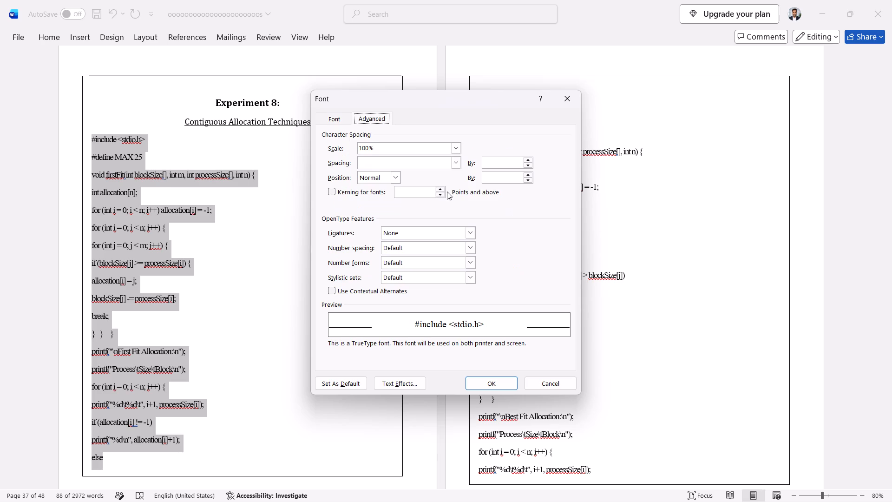
click(454, 161)
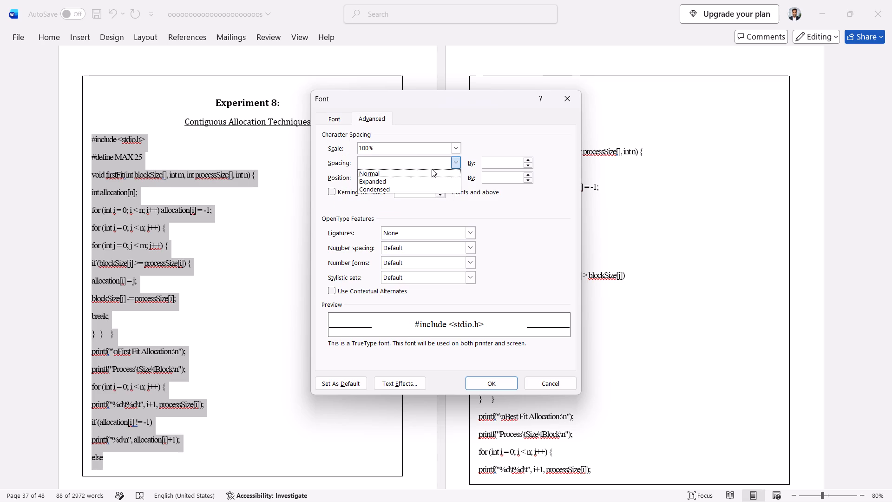
click(428, 172)
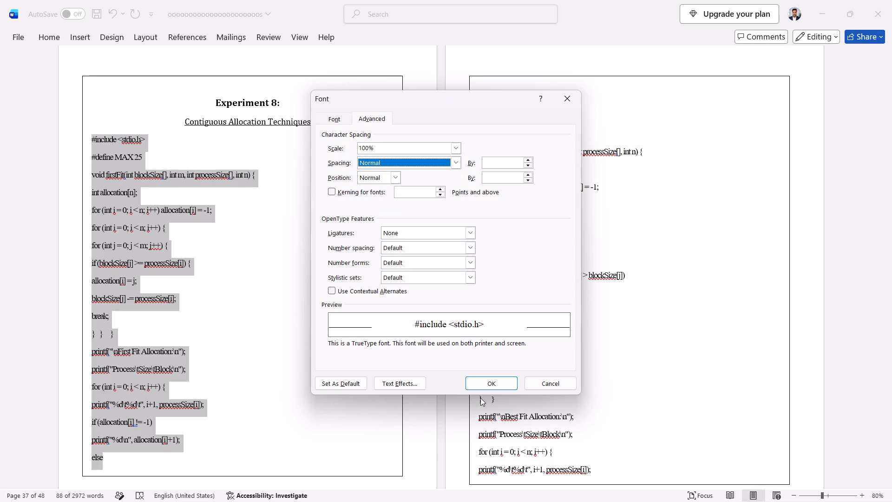
click(482, 382)
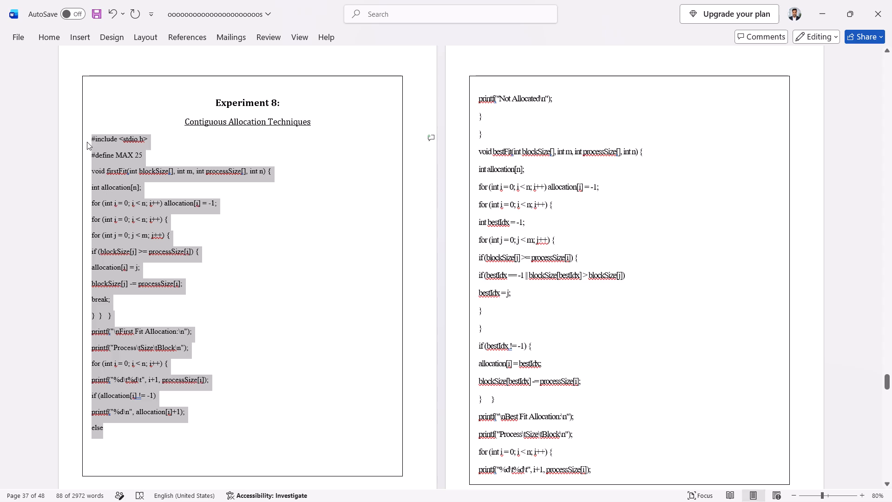
Insert a "Code" label on its own line above "#include <stdio.h>" on page 37.
click(93, 129)
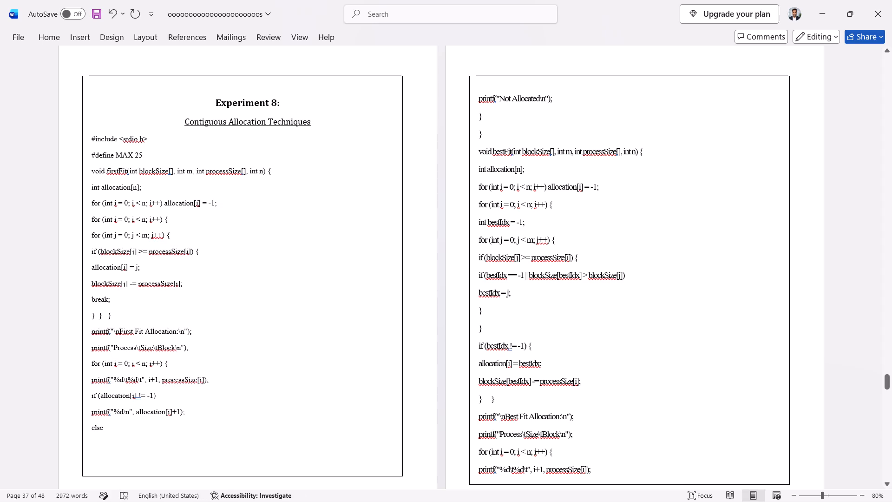
click(91, 138)
text(ode)
key(Return)
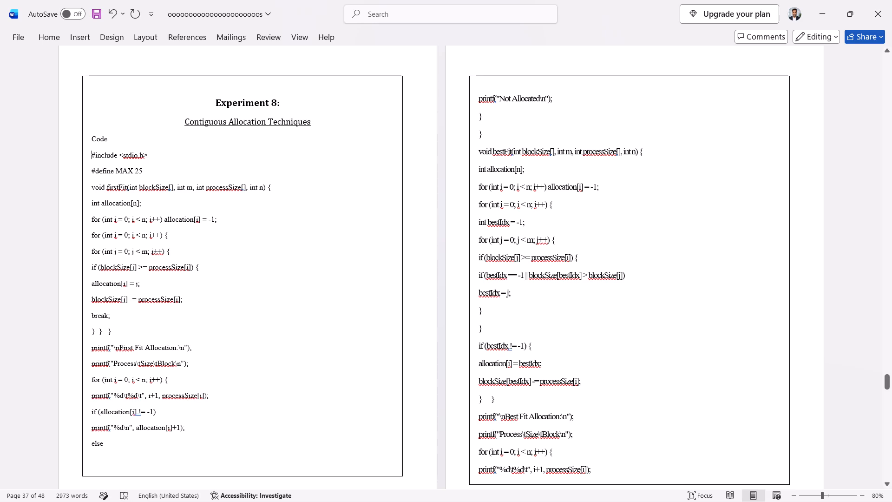
Format the "Code" label on page 37 as underlined Cambria (Body), size 14.
drag(92, 138, 109, 137)
drag(109, 137, 112, 137)
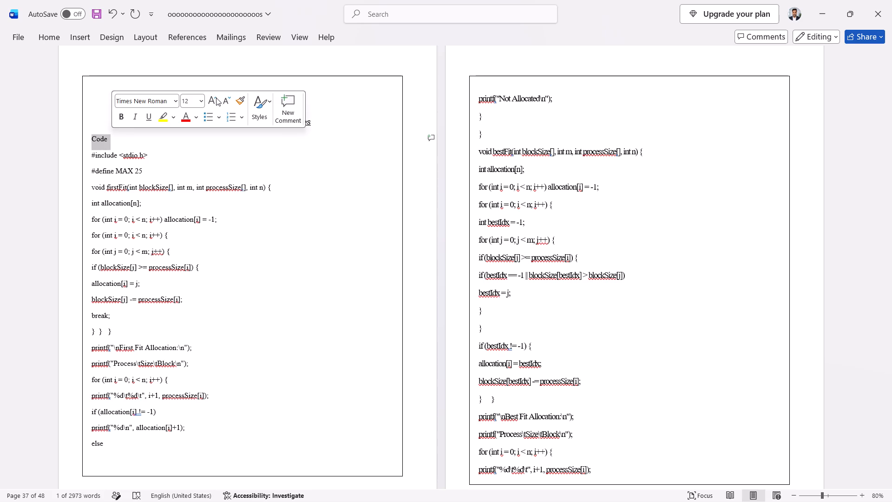
click(216, 98)
click(150, 116)
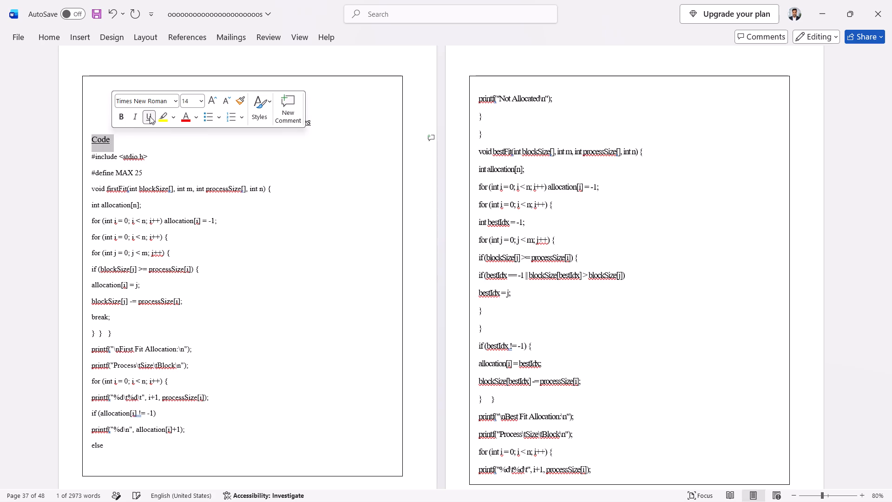
click(174, 101)
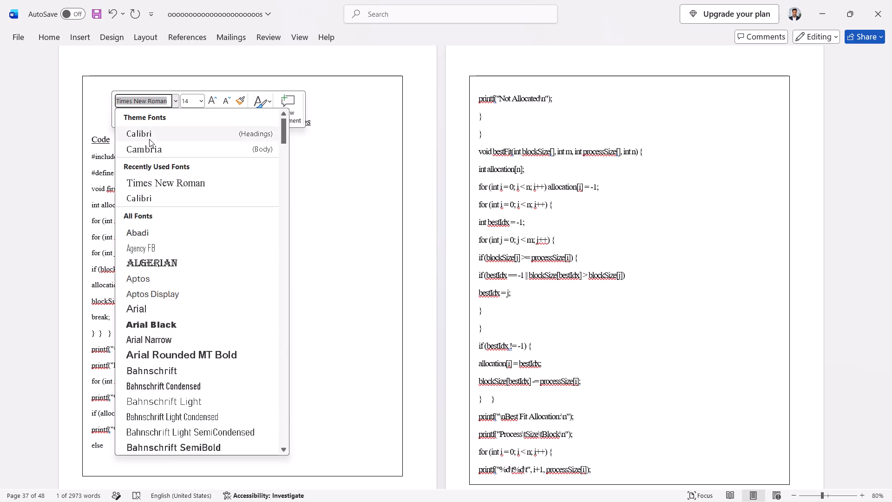
click(162, 146)
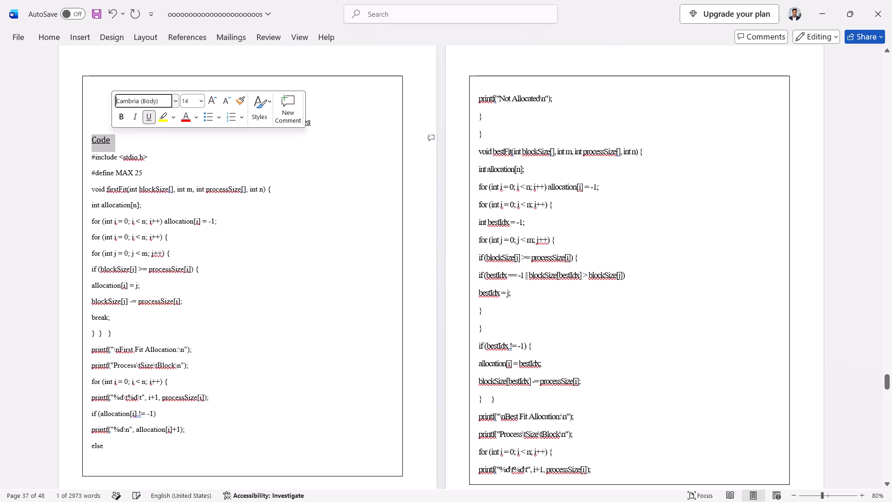
click(251, 240)
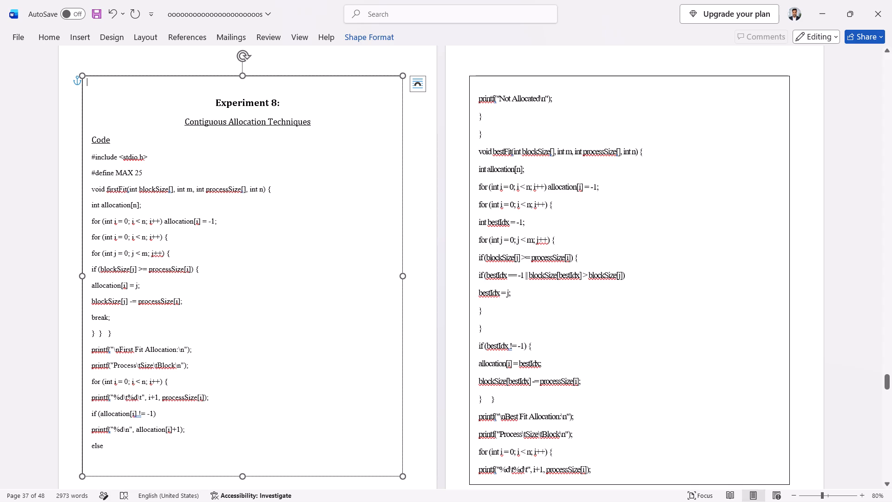
Move the third closing brace after "break;" on page 37 onto its own line.
click(106, 333)
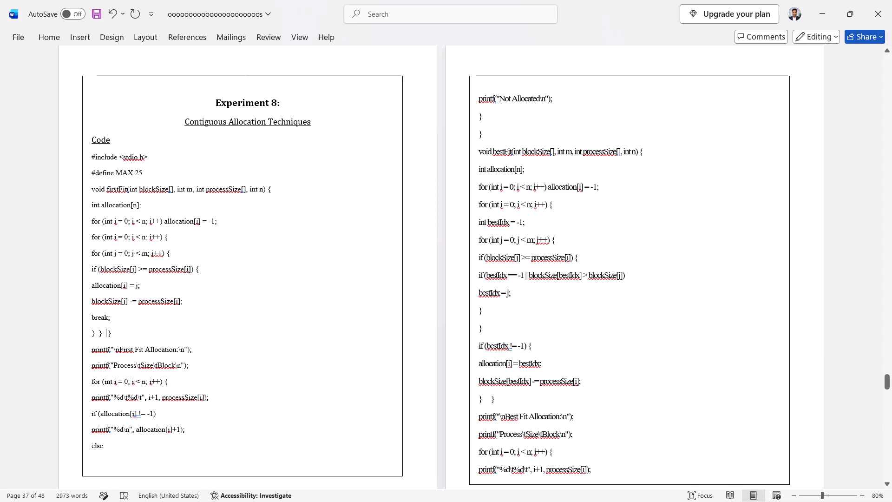
key(Return)
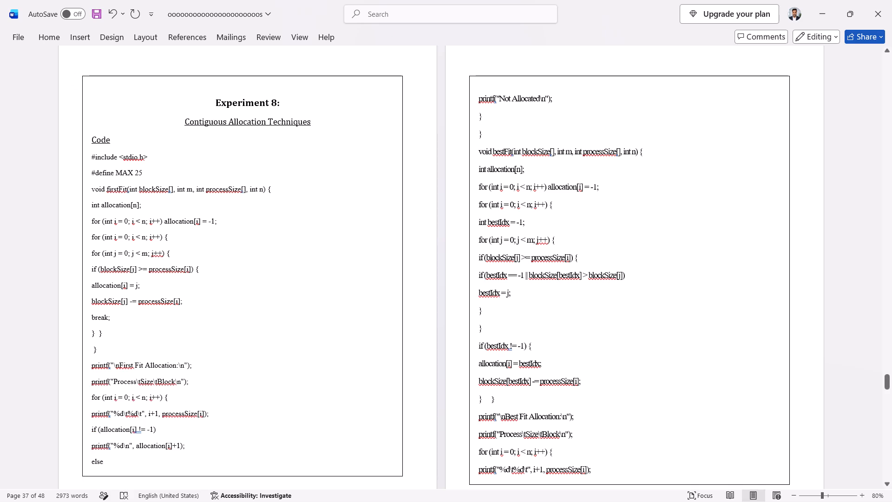
Set the page 38 code, from "Not Allocated" to the last printf line, to size 12 with Normal character spacing.
drag(475, 101, 475, 100)
drag(475, 100, 692, 476)
key(ctrl+d)
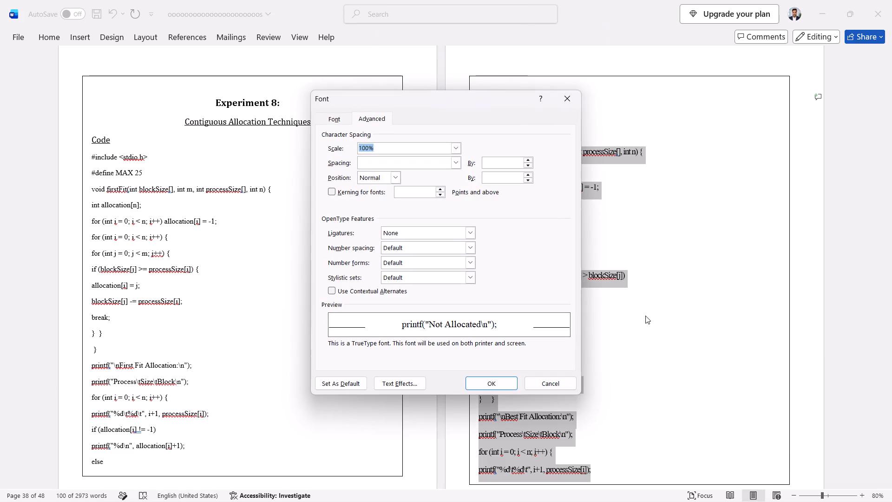
click(459, 165)
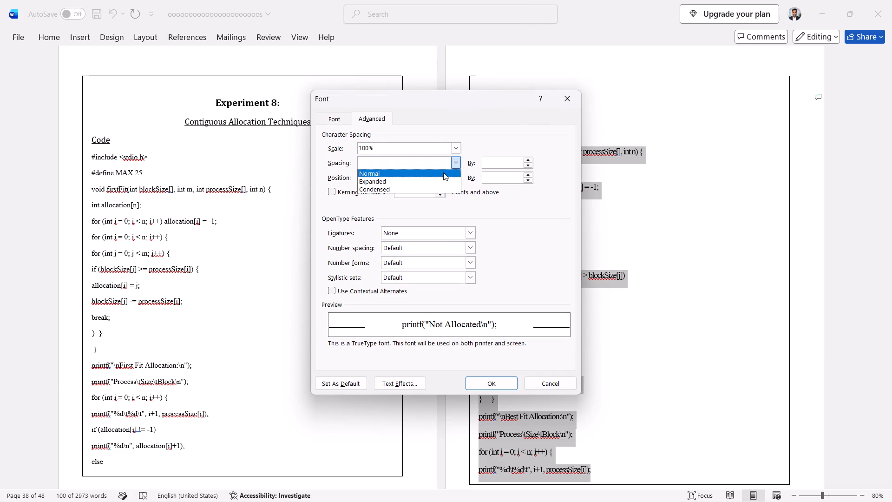
click(437, 173)
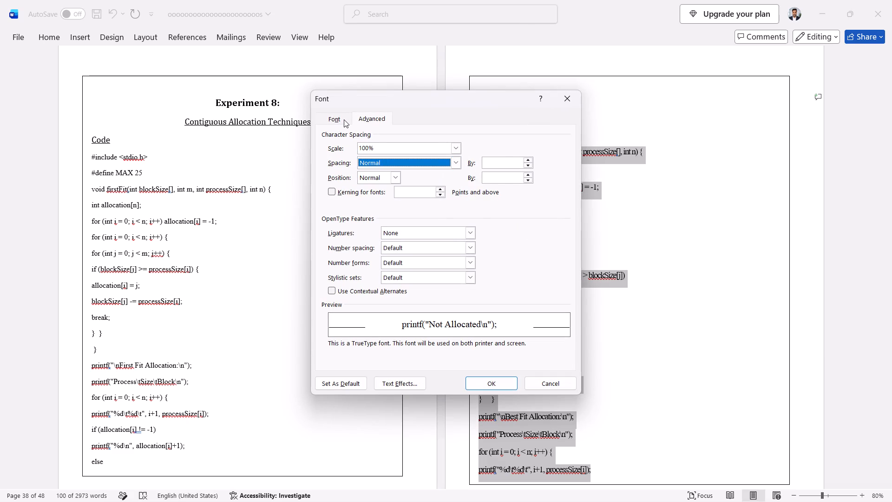
click(344, 119)
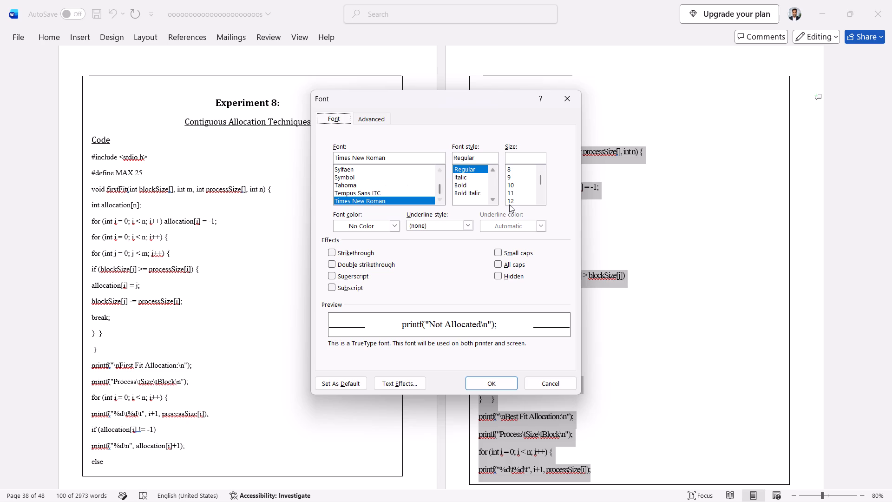
click(512, 200)
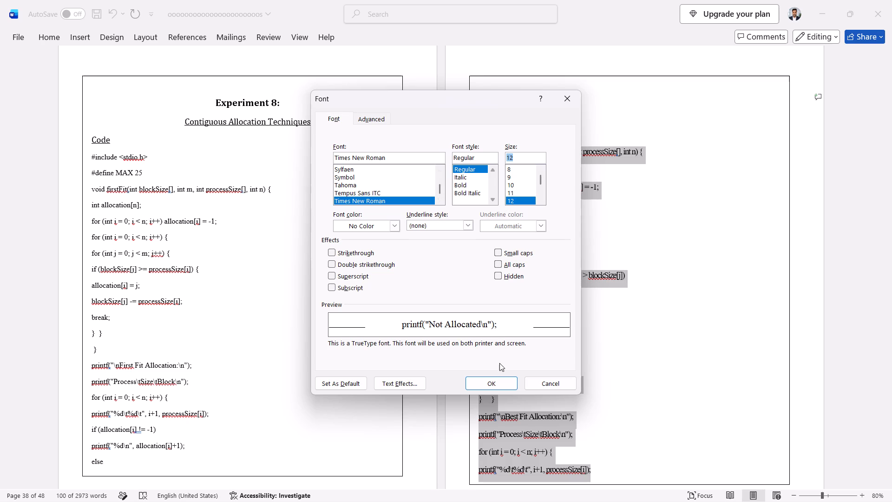
click(496, 378)
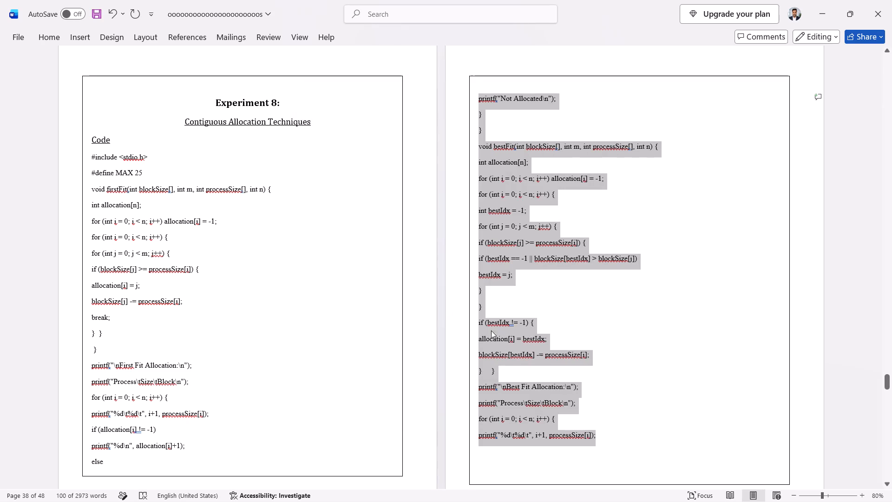
On page 38, put the second brace after "blockSize[bestIdx] -= processSize[i];" and the opening brace of "if (bestIdx != -1)" on their own lines.
click(492, 368)
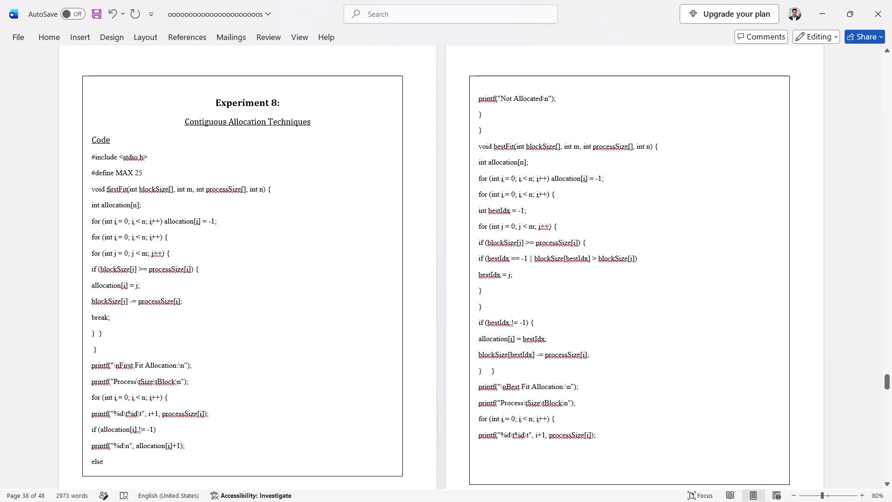
key(Return)
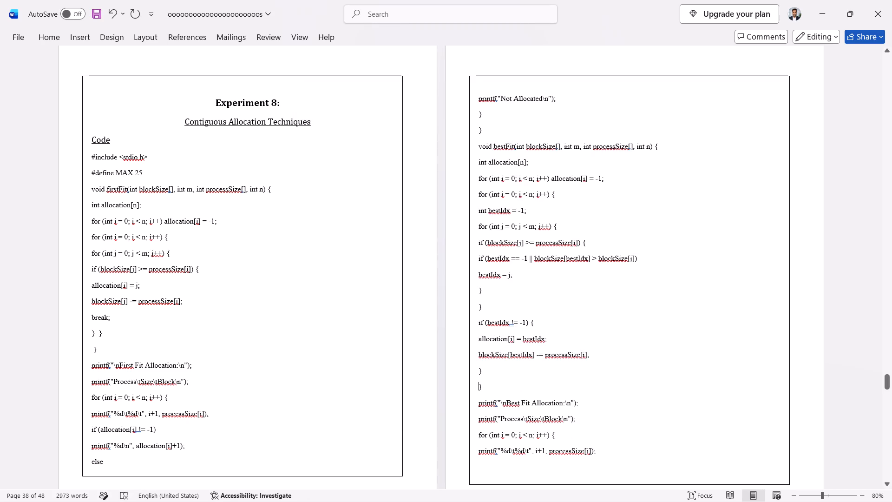
click(530, 324)
key(Return)
Set the page 39 code, from "if (allocation[i] != -1)" to the "Worst Fit Allocation" printf, to size 12 with Normal character spacing.
scroll(586, 291, down, 4)
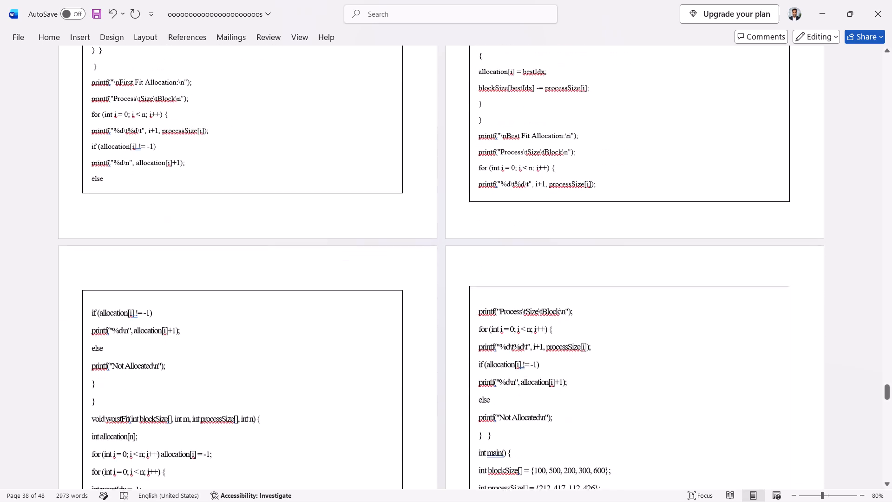
scroll(586, 291, down, 1)
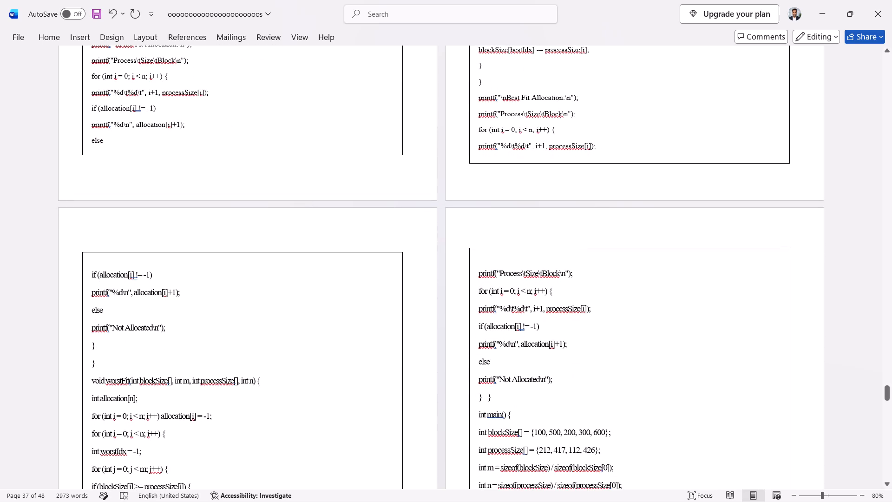
scroll(306, 368, down, 2)
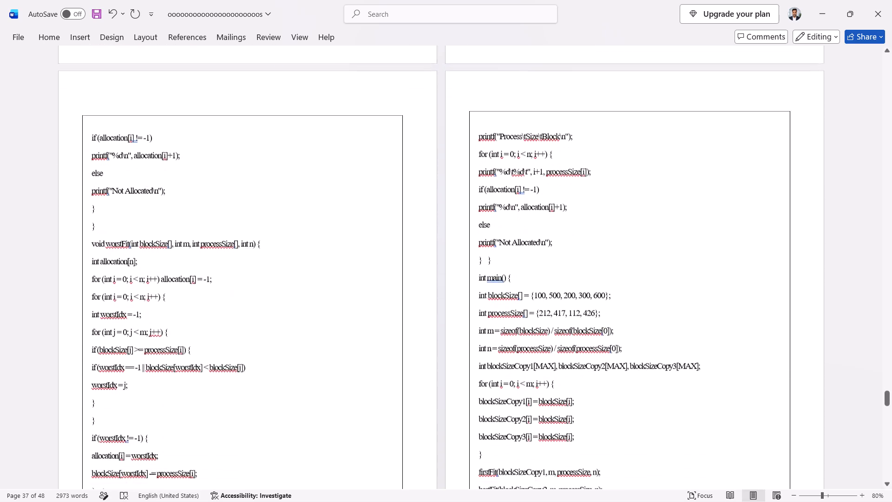
scroll(306, 368, down, 1)
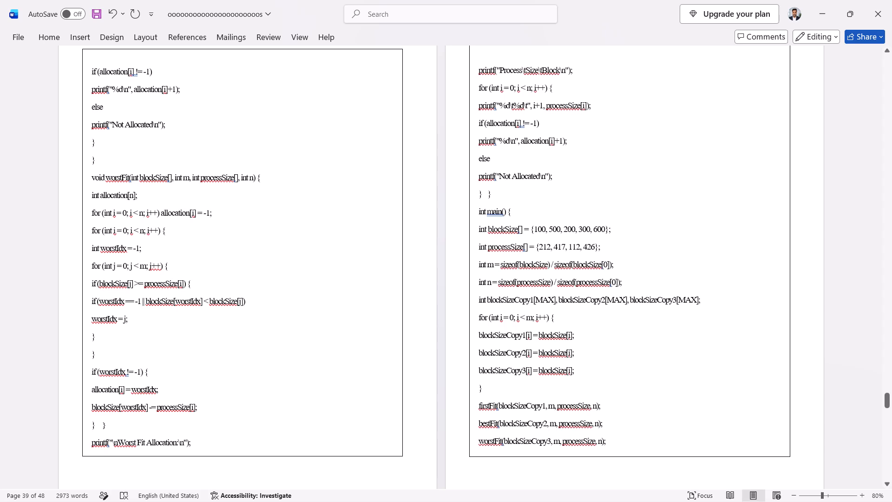
drag(87, 72, 274, 396)
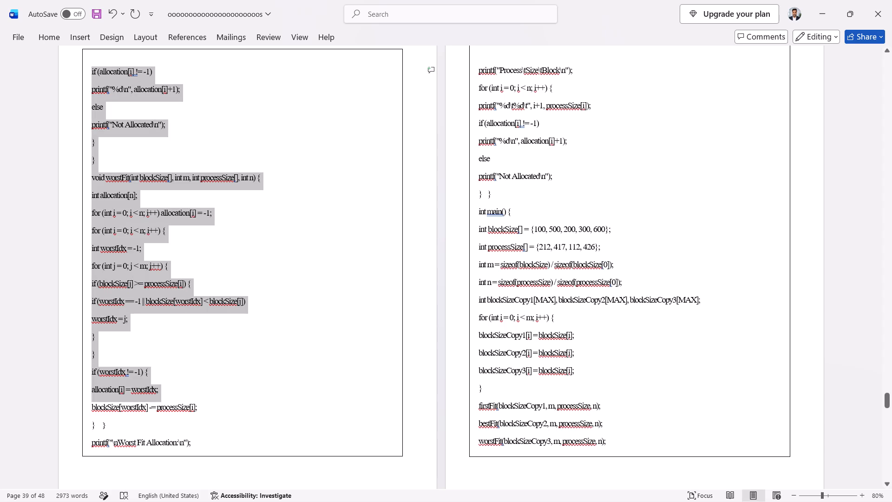
drag(274, 396, 338, 442)
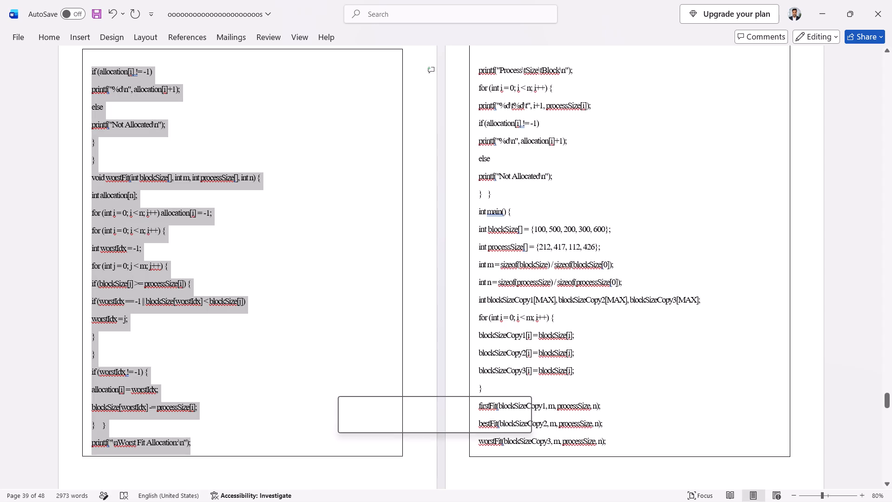
key(ctrl+d)
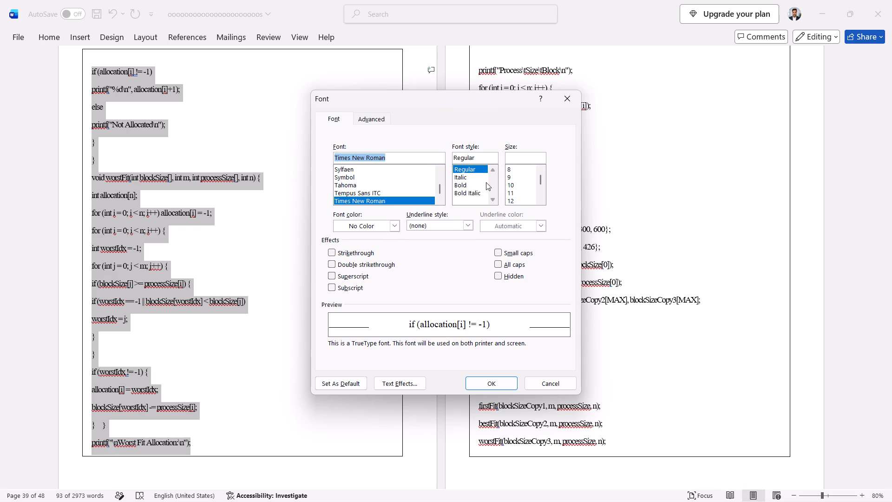
click(514, 198)
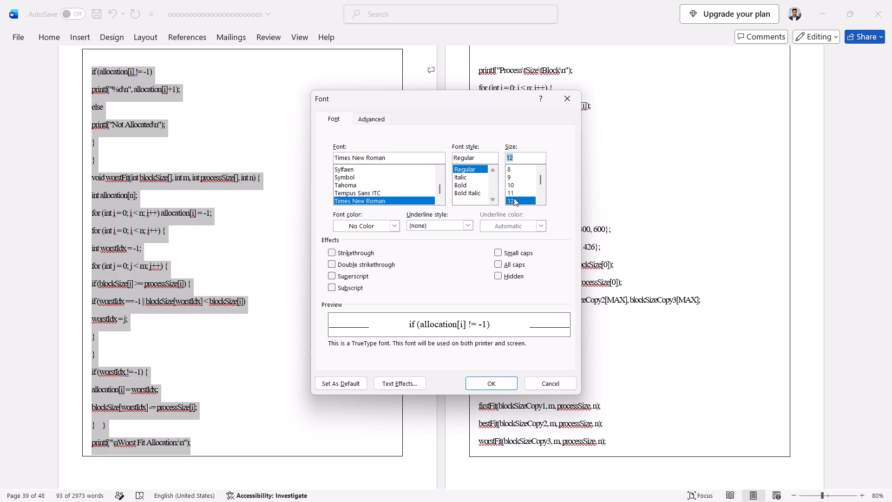
click(379, 120)
click(454, 164)
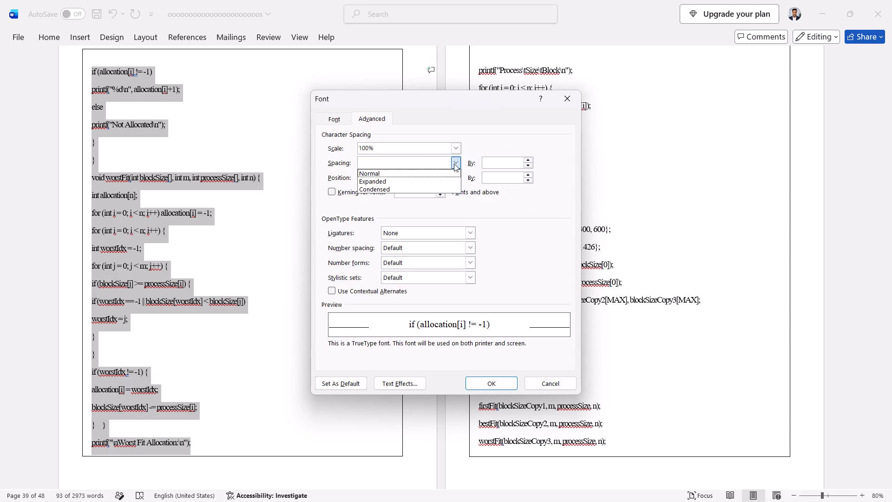
click(439, 171)
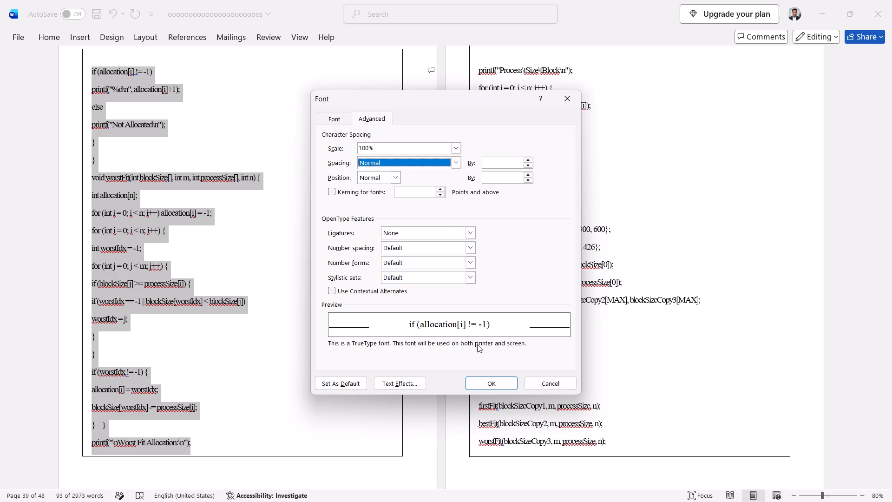
click(489, 379)
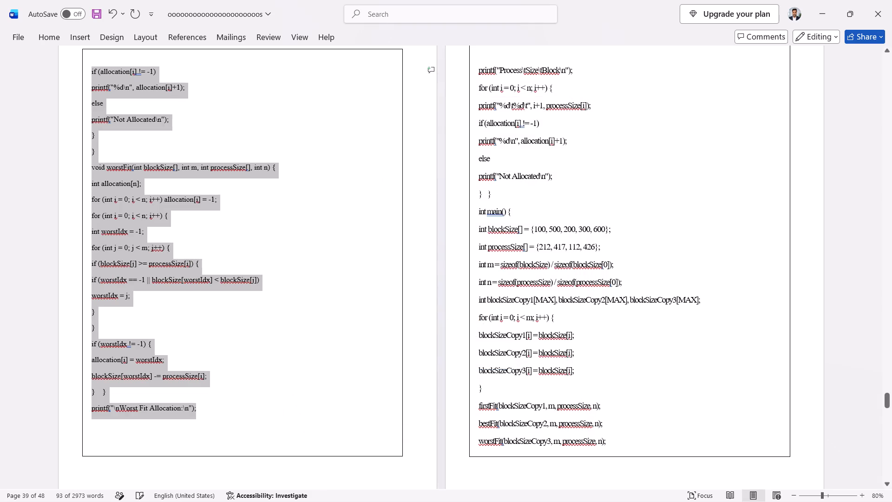
Move the second closing brace after "blockSize[worstIdx] -= processSize[i];" on page 39 onto its own line.
click(97, 392)
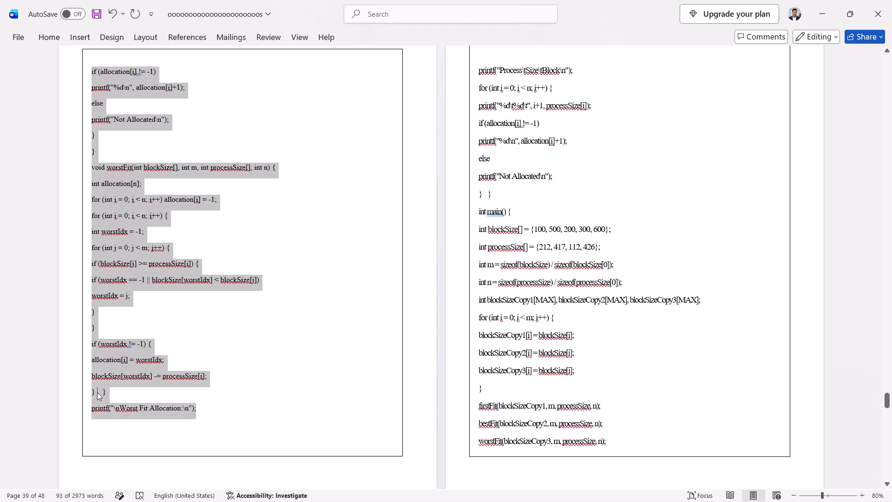
click(103, 392)
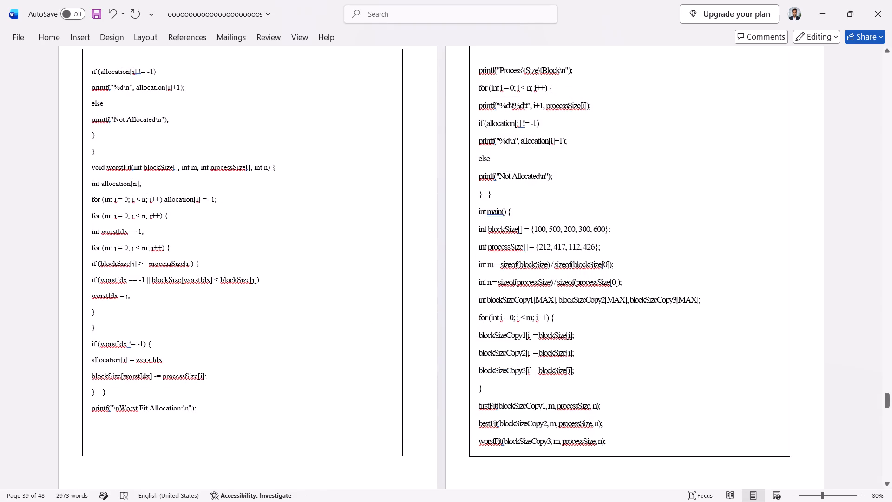
key(Return)
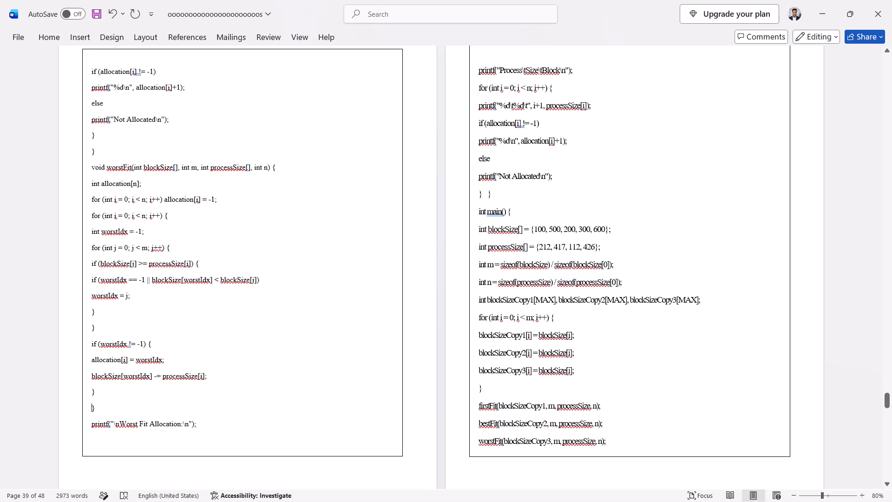
Set the page 40 code, from the "Process\tSize\tBlock" printf to the worstFit call, to size 12 with Normal character spacing.
drag(473, 96, 620, 462)
key(ctrl+d)
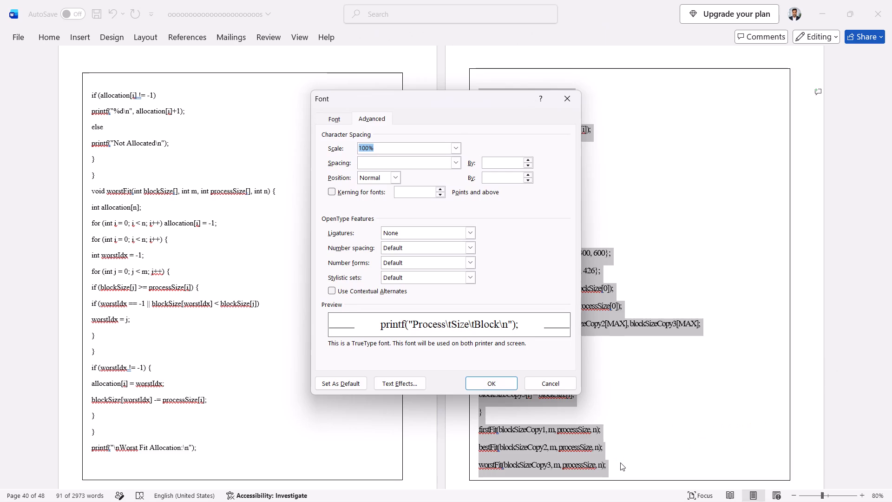
click(459, 162)
click(431, 168)
click(455, 159)
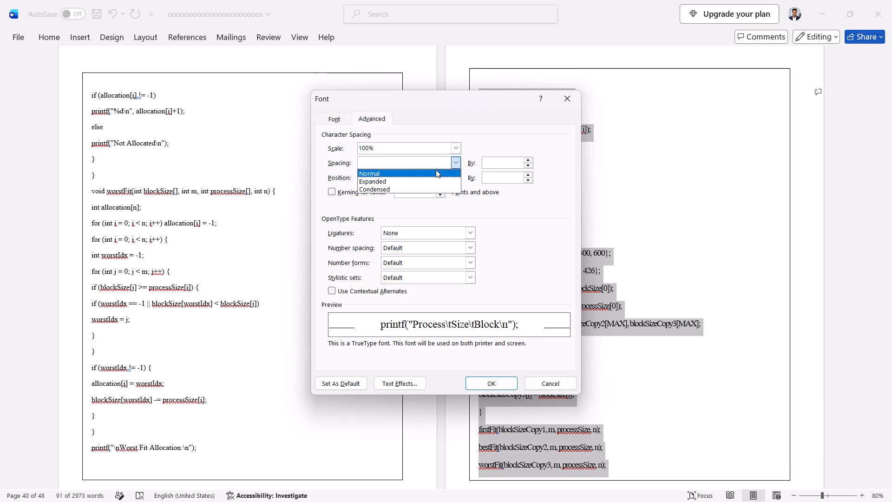
click(433, 170)
click(331, 118)
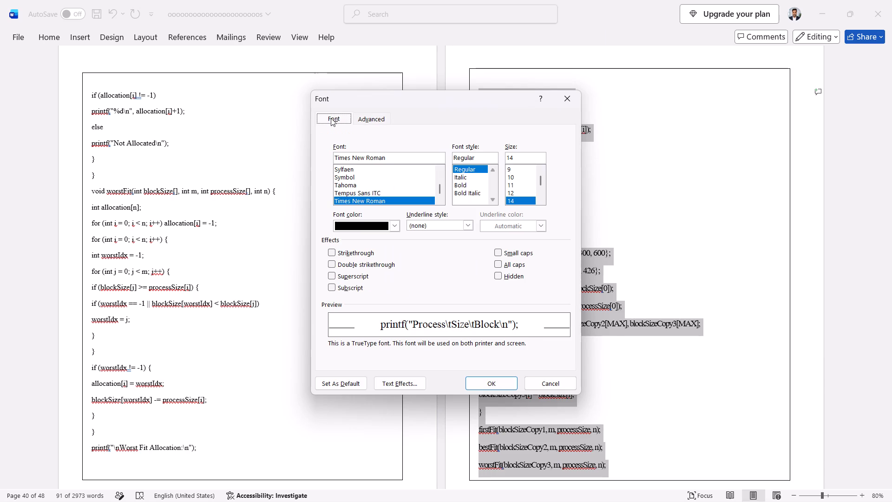
click(510, 192)
click(492, 381)
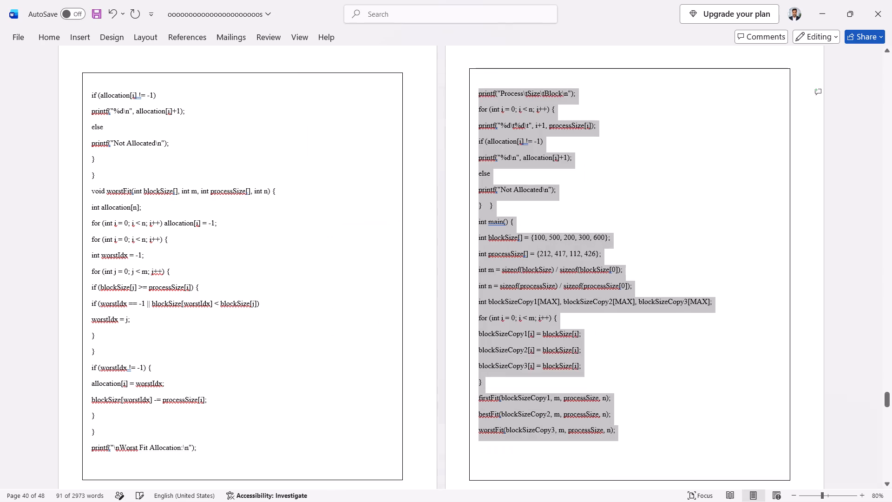
Move the second closing brace above "int main() {" on page 40 onto its own line.
click(488, 205)
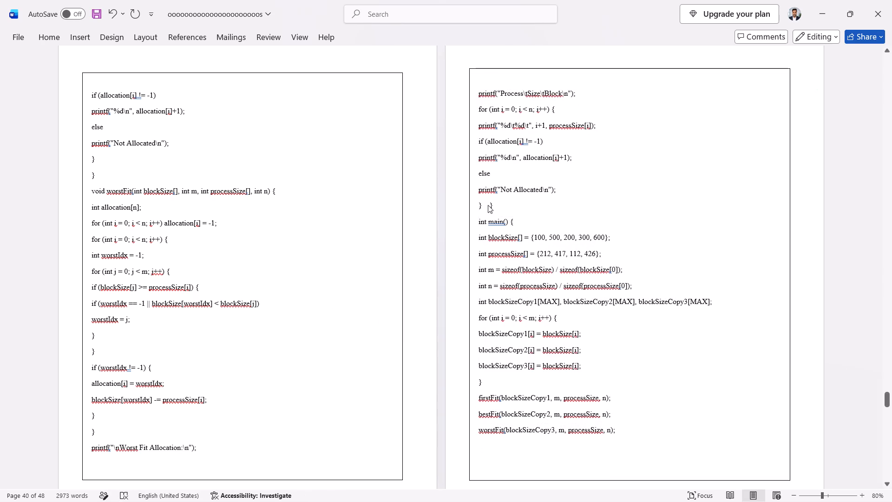
key(Right)
key(Return)
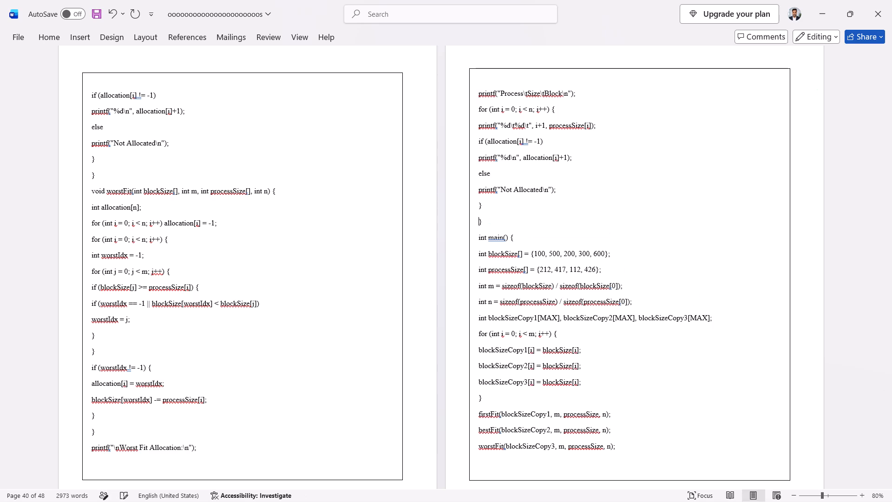
Set the "Experiment 9" heading on page 42 to size 16 with Normal character spacing.
scroll(488, 205, down, 6)
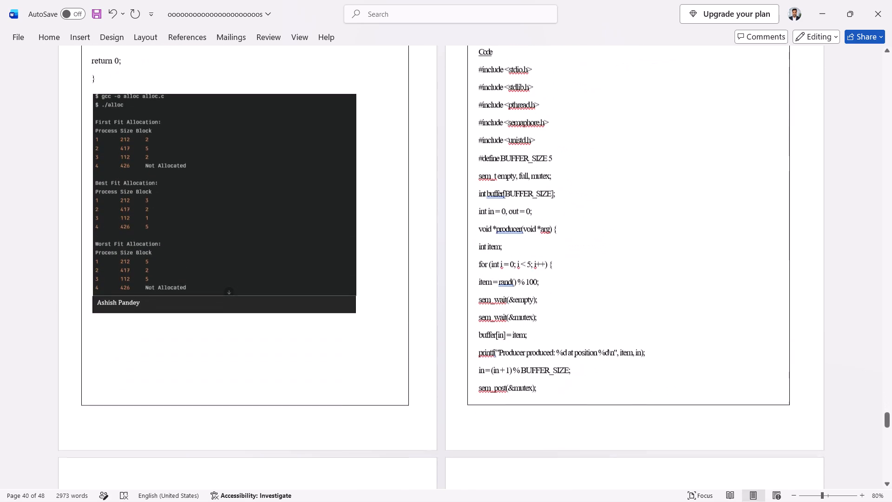
scroll(488, 205, left, 1)
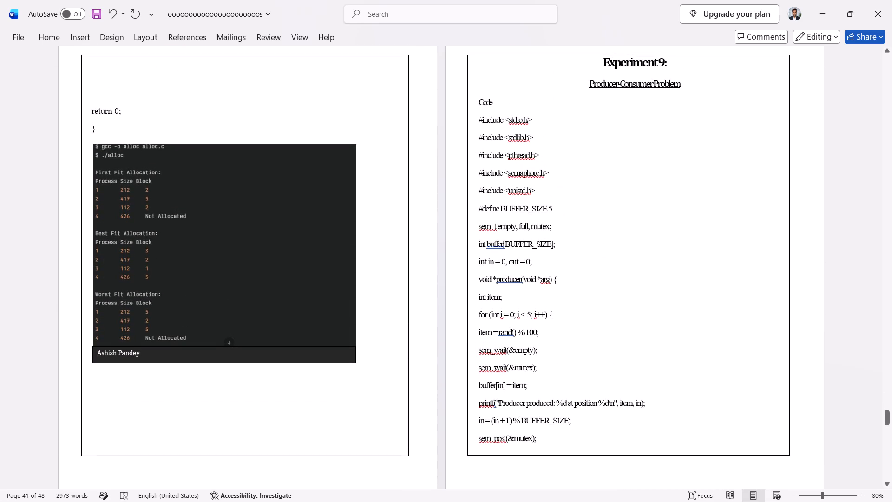
drag(602, 62, 658, 59)
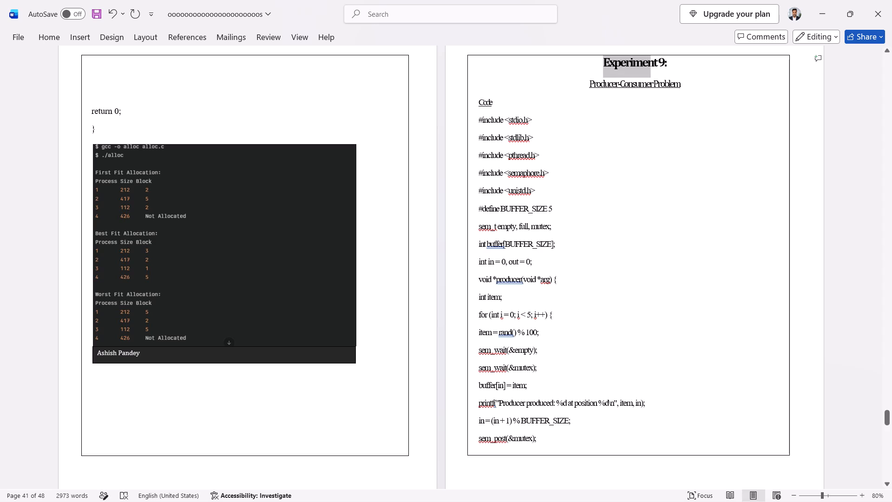
drag(658, 59, 667, 60)
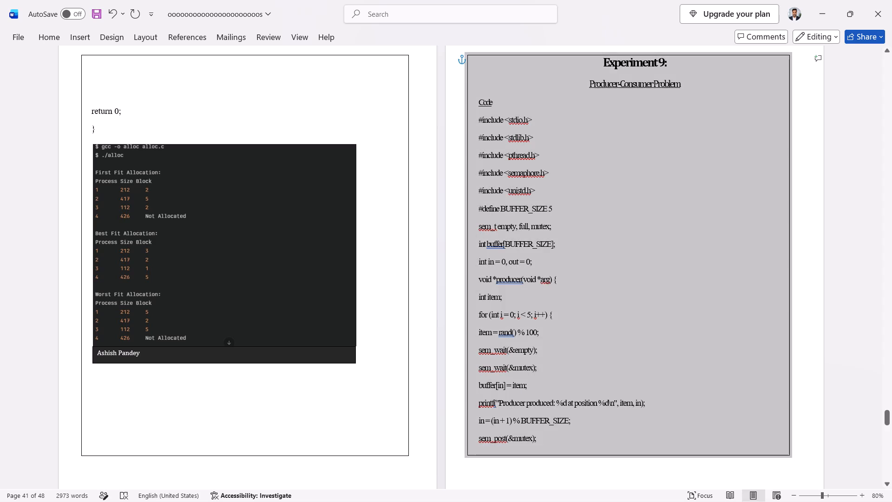
drag(667, 60, 664, 60)
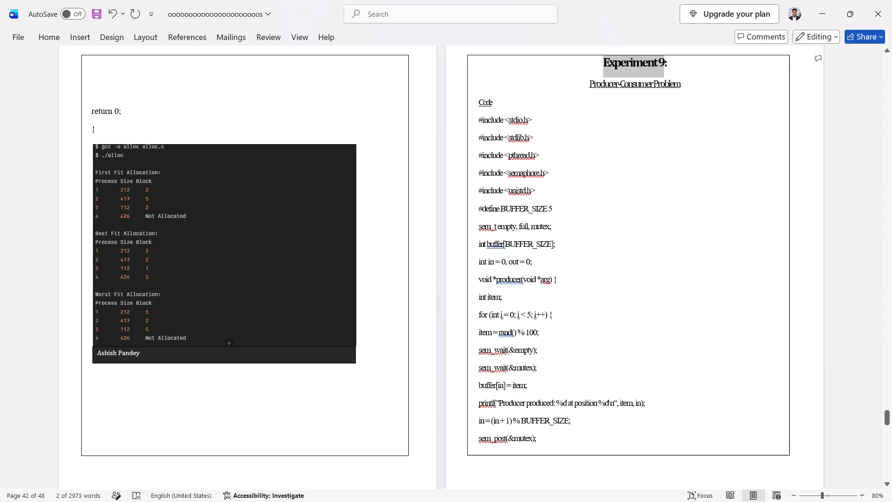
key(ctrl+d)
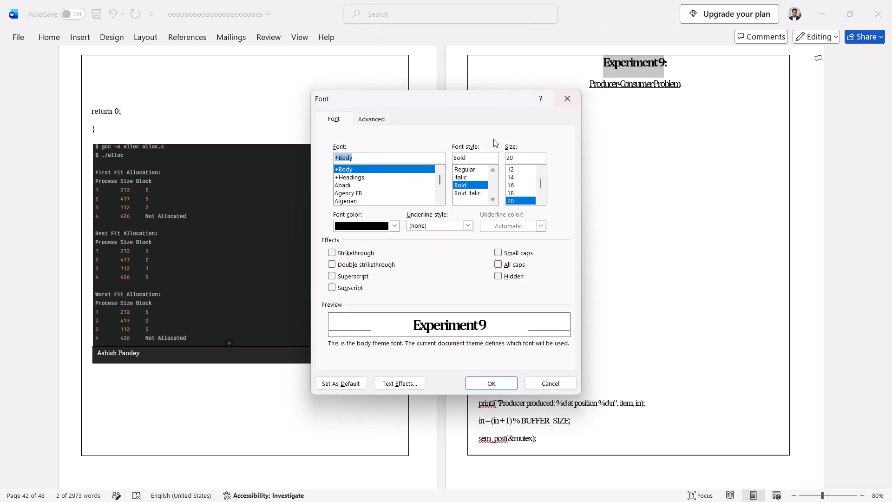
click(514, 189)
click(512, 186)
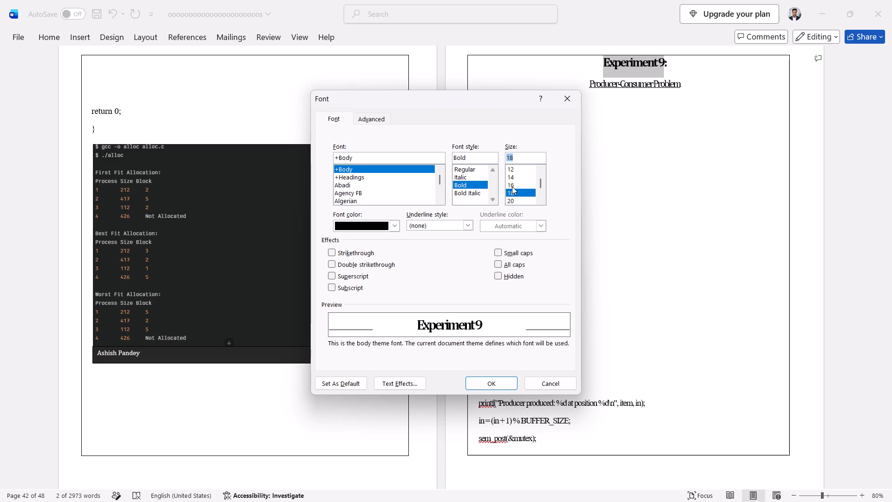
click(375, 118)
click(454, 162)
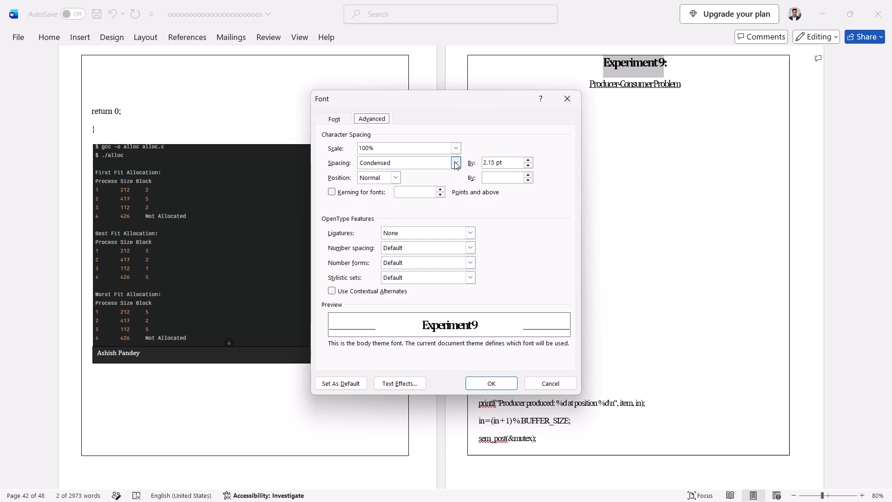
click(421, 175)
click(497, 379)
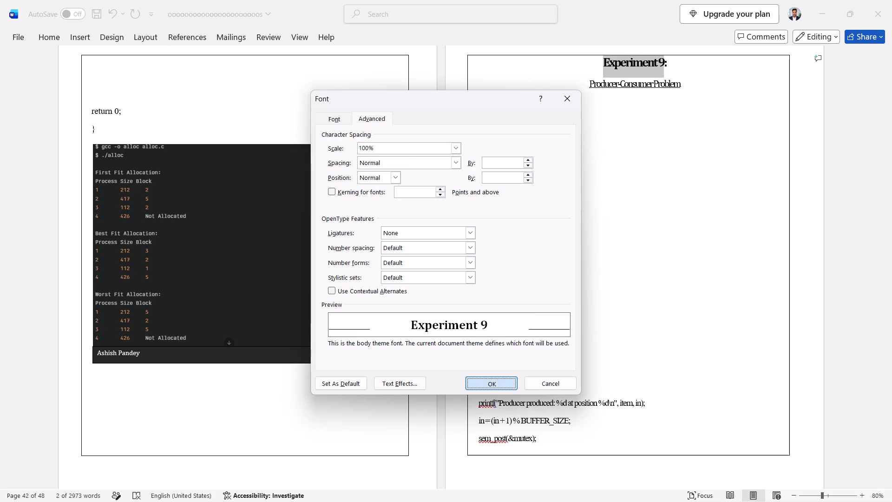
click(568, 198)
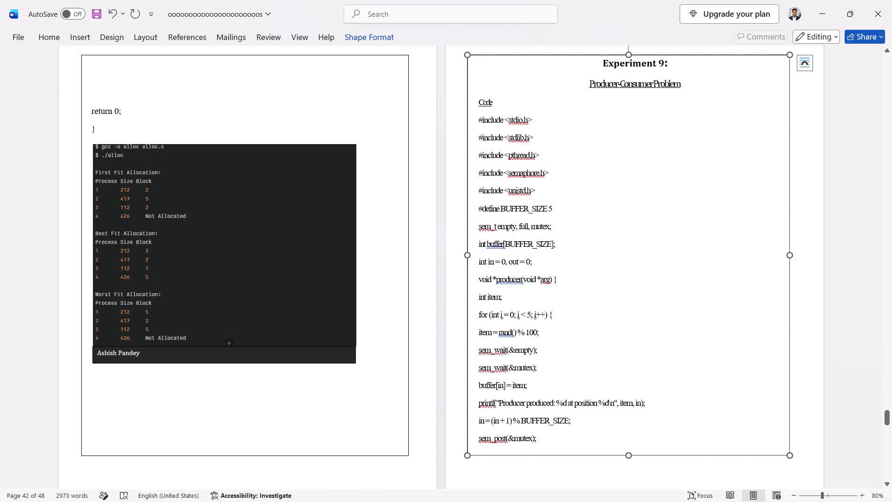
click(668, 61)
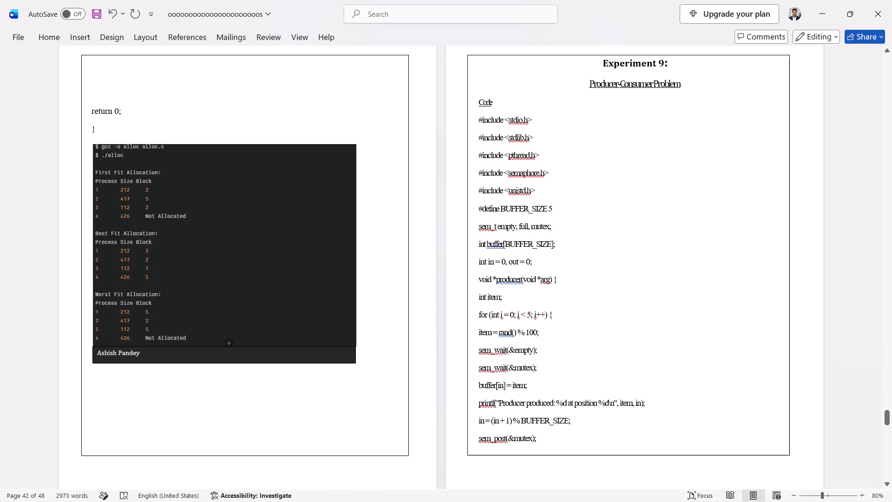
Set the "Producer-Consumer Problem" subtitle on page 42 to size 14 with Normal character spacing.
drag(586, 86, 677, 83)
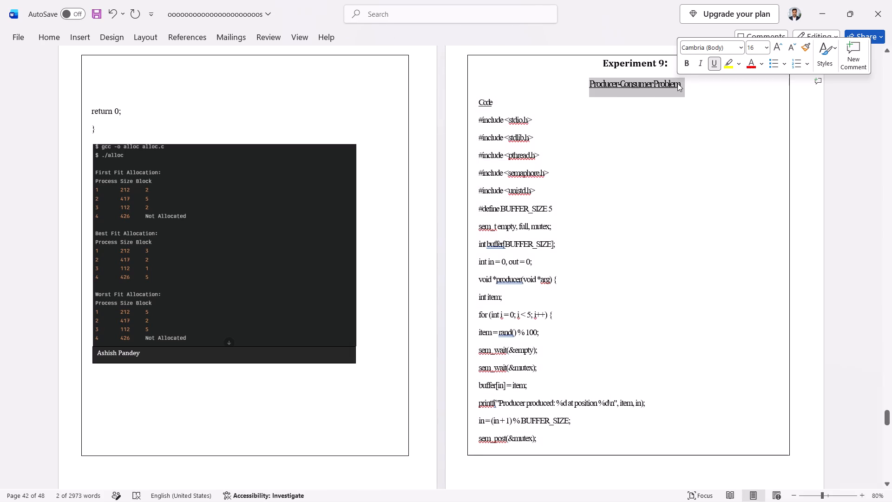
click(792, 47)
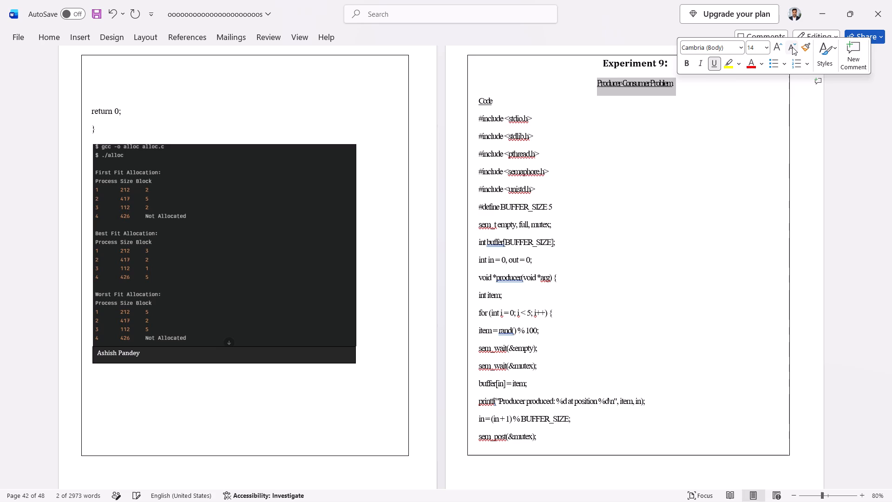
key(ctrl+d)
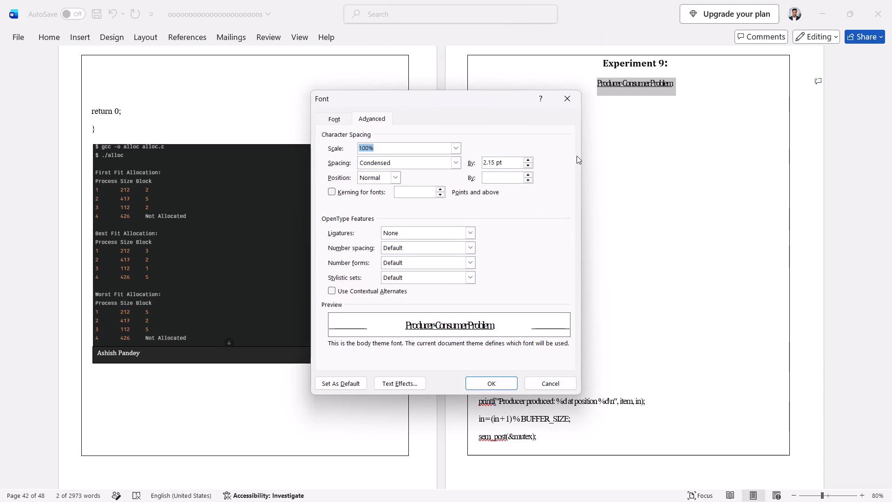
click(457, 163)
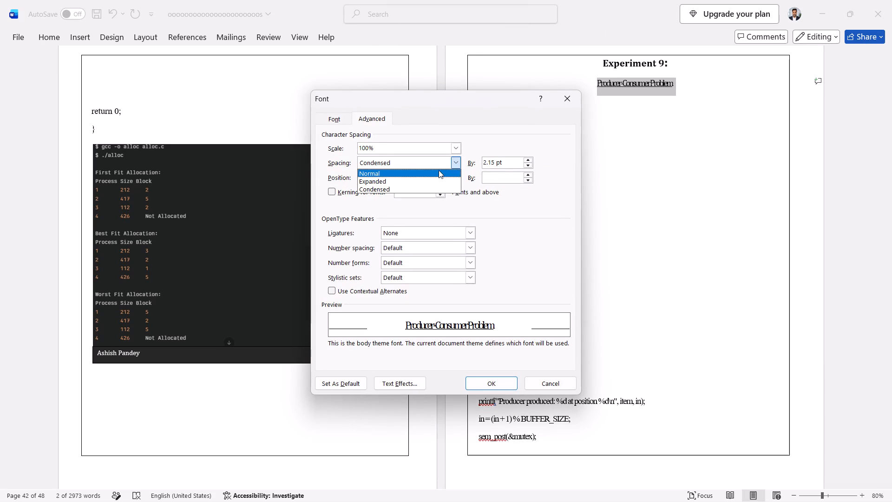
click(433, 172)
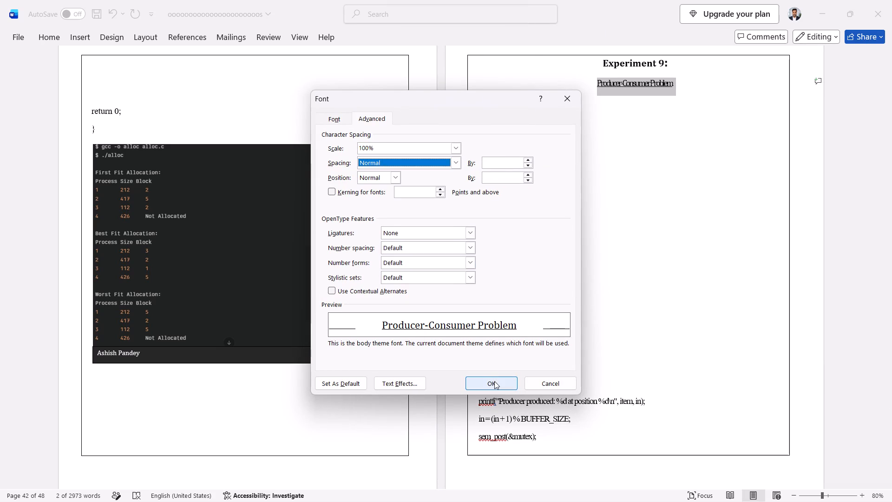
click(494, 381)
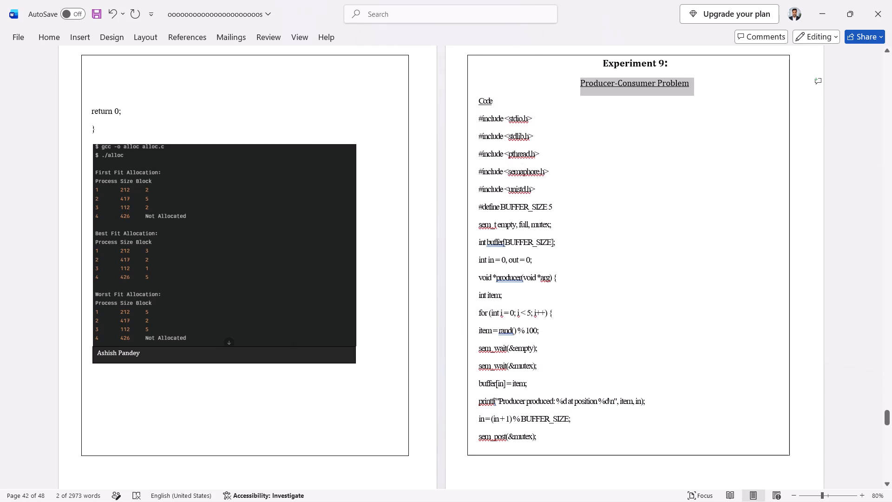
Set the page 42 code, from "#include <stdio.h>" to "sem_post(&mutex);", to size 12 with Normal character spacing.
drag(477, 117, 605, 423)
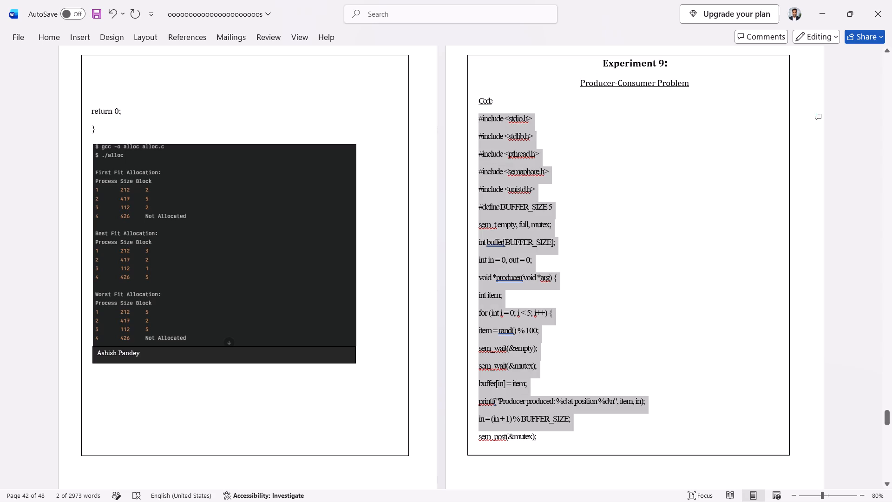
drag(605, 423, 606, 433)
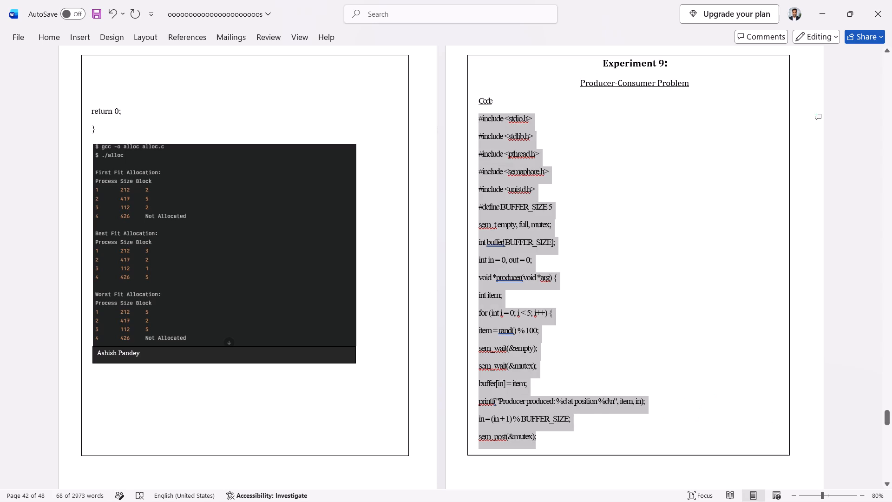
key(ctrl+d)
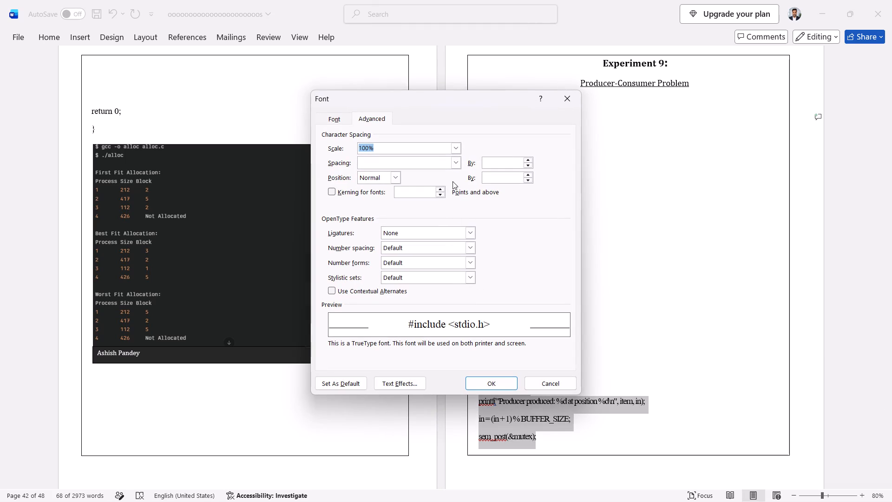
click(455, 164)
click(421, 171)
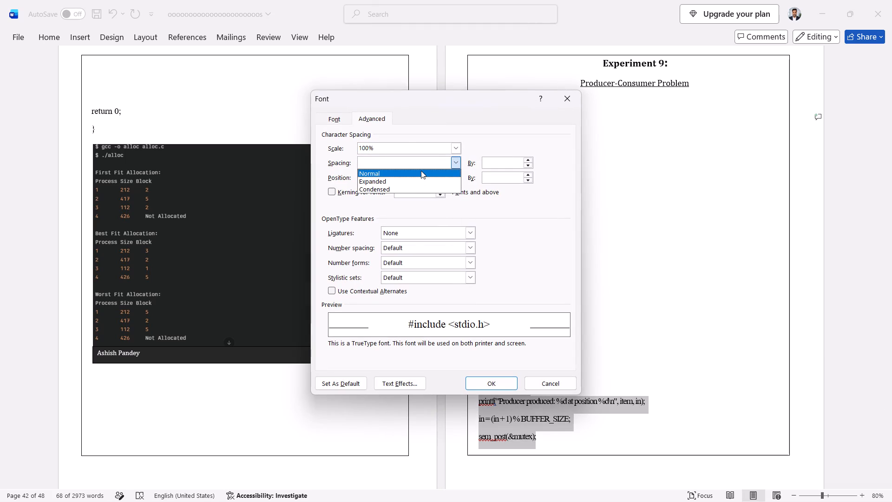
click(336, 122)
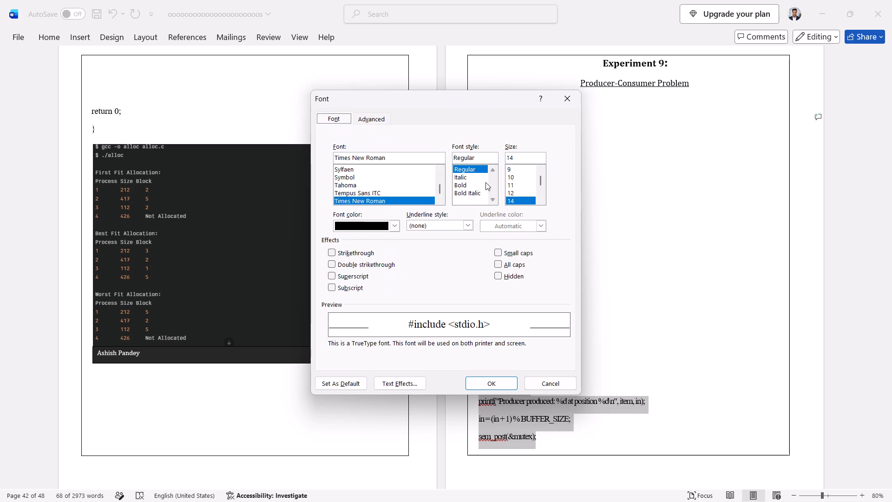
click(512, 193)
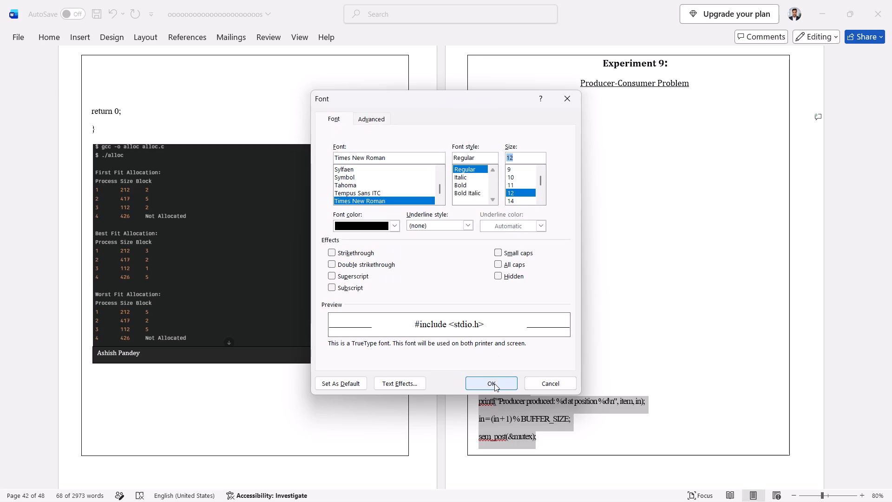
click(494, 383)
click(591, 332)
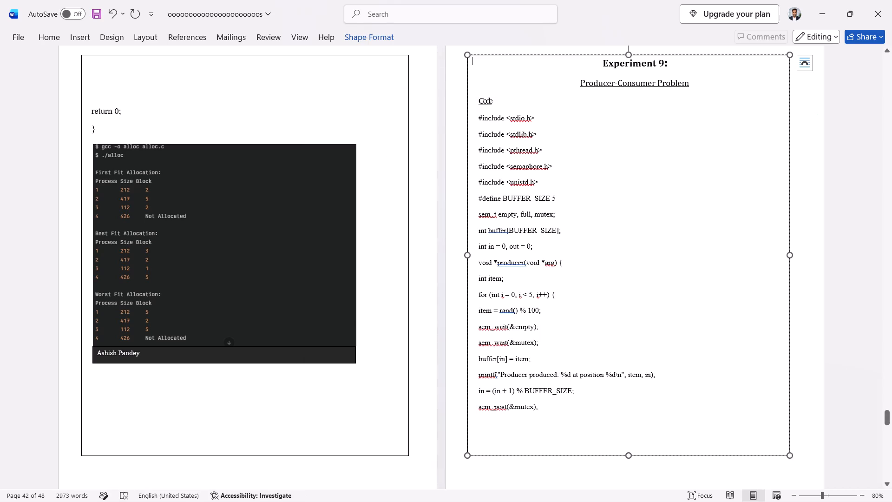
Move the opening braces of the for loop and the producer function on page 42 onto their own lines.
click(551, 293)
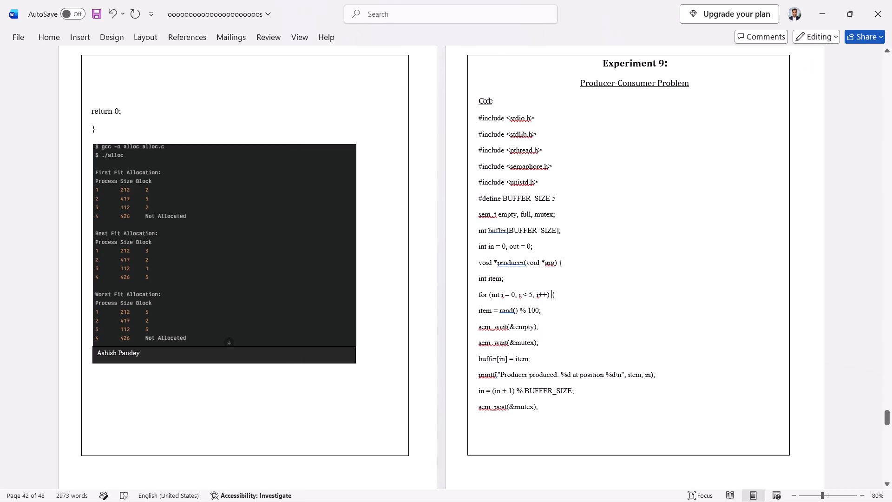
key(Return)
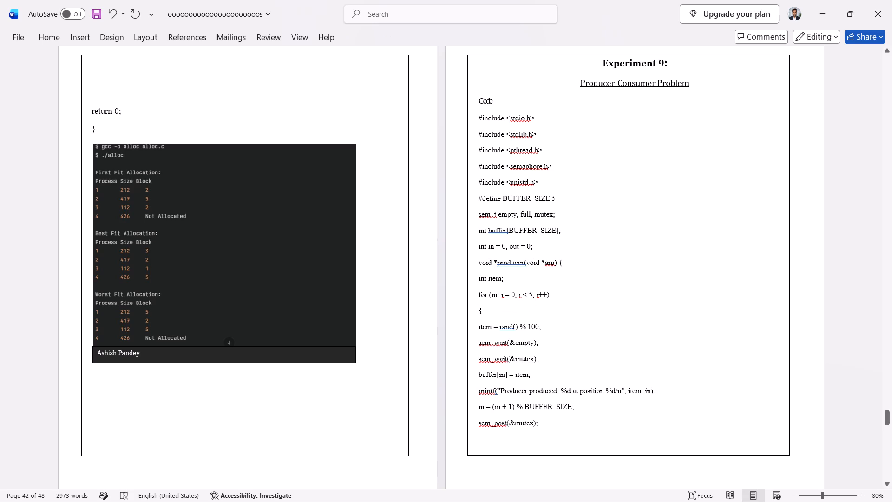
click(557, 264)
key(Right)
key(Return)
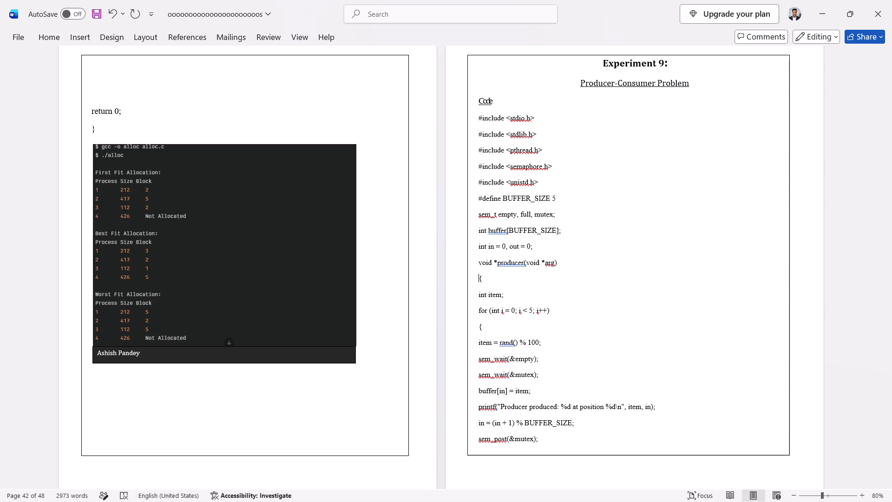
Set the page 44 code, from "sem_init(&empty, 0, BUFFER_SIZE);" to the closing brace, to size 12 with Normal character spacing.
scroll(557, 264, down, 3)
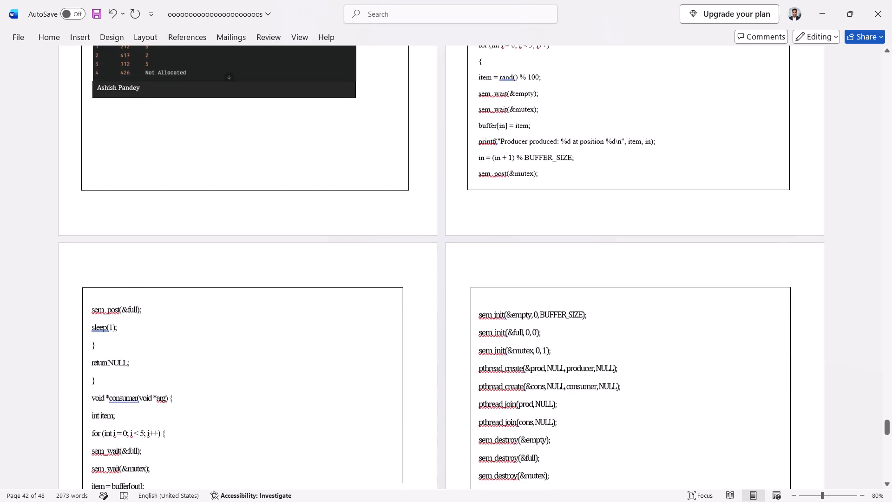
scroll(557, 264, down, 2)
scroll(557, 264, up, 2)
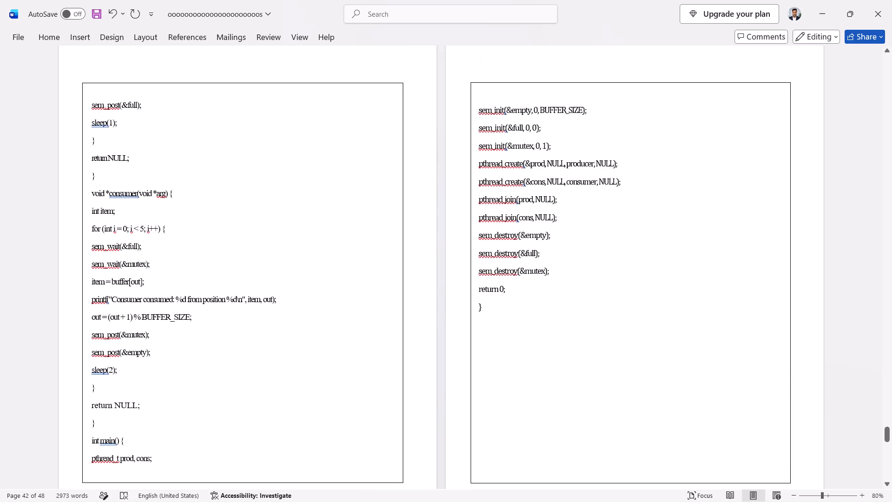
drag(479, 105, 546, 306)
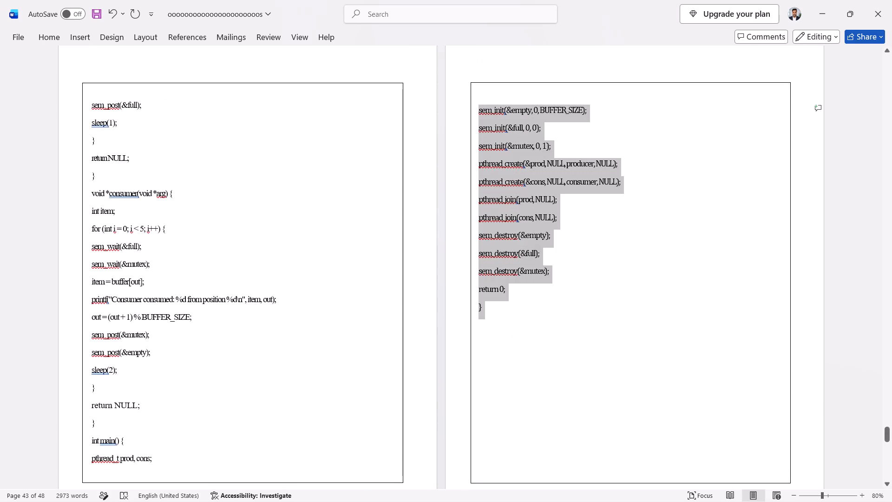
drag(546, 306, 546, 308)
key(ctrl+d)
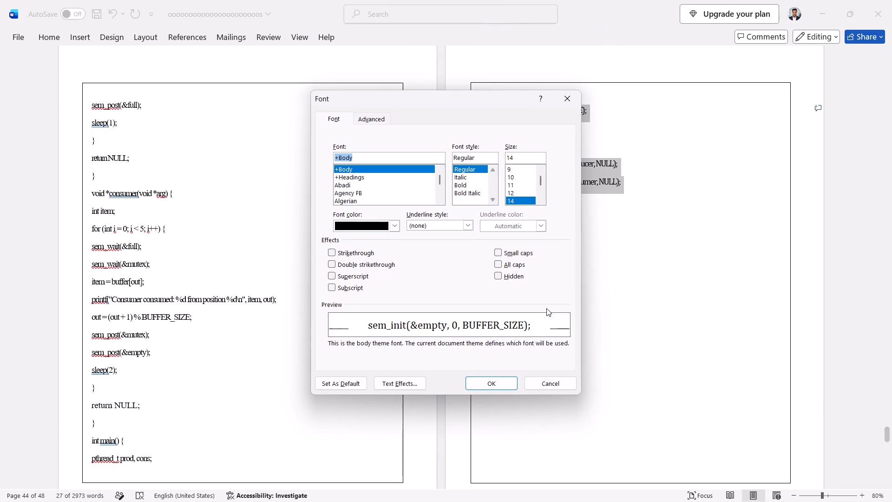
click(511, 191)
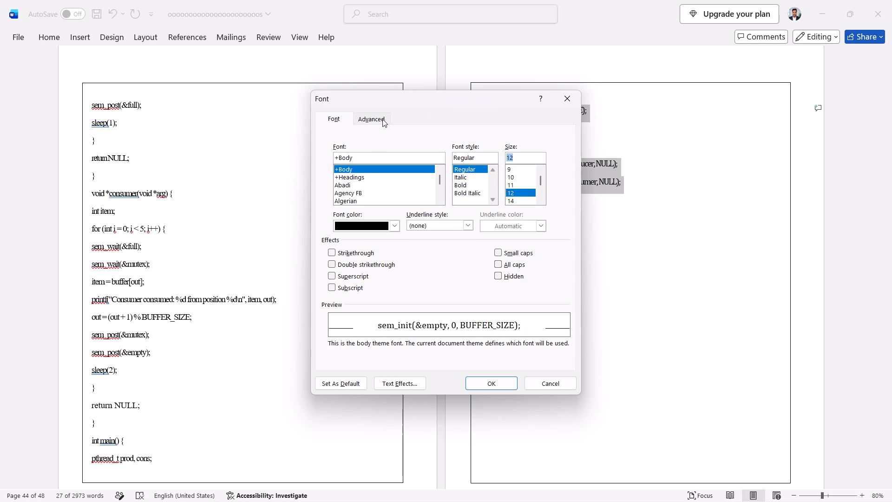
click(379, 118)
click(453, 162)
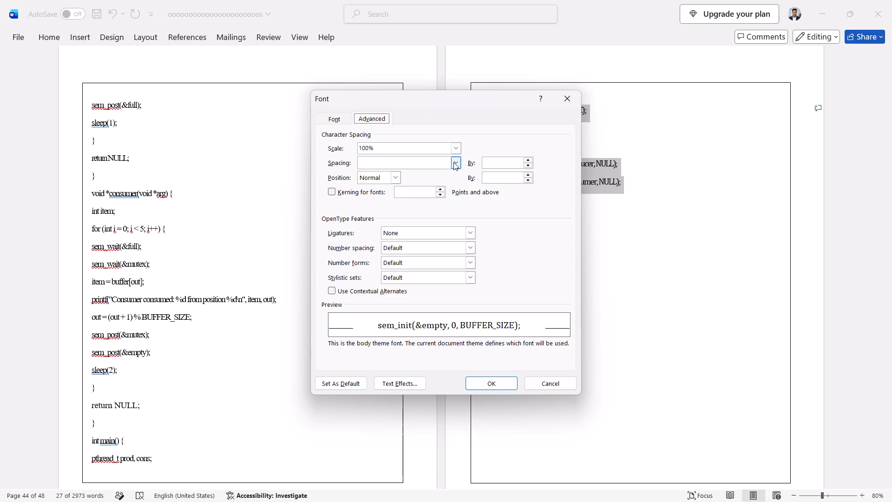
click(426, 175)
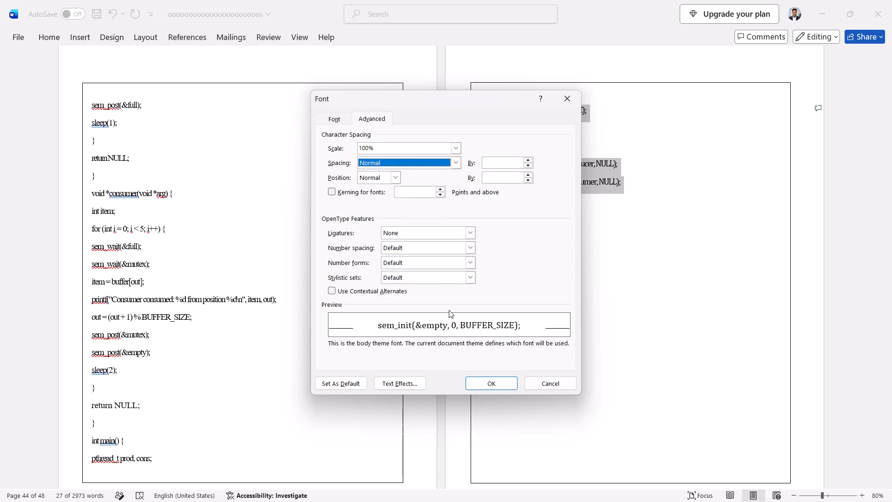
click(485, 384)
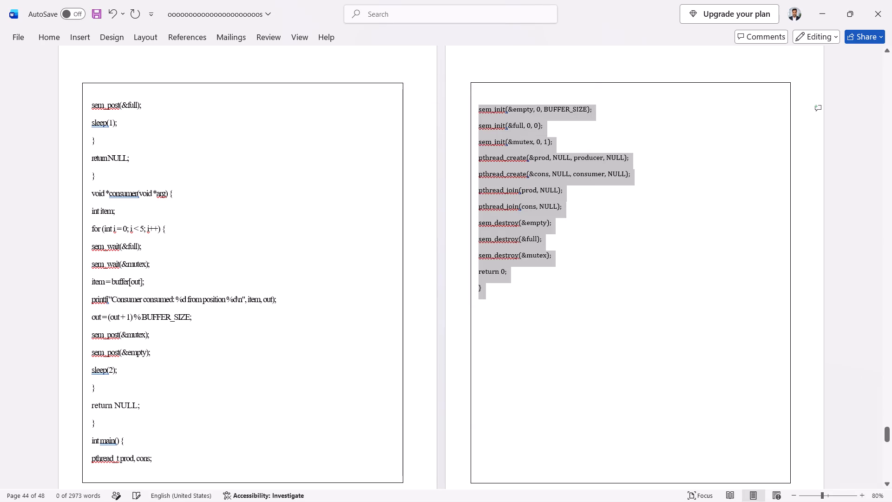
click(509, 296)
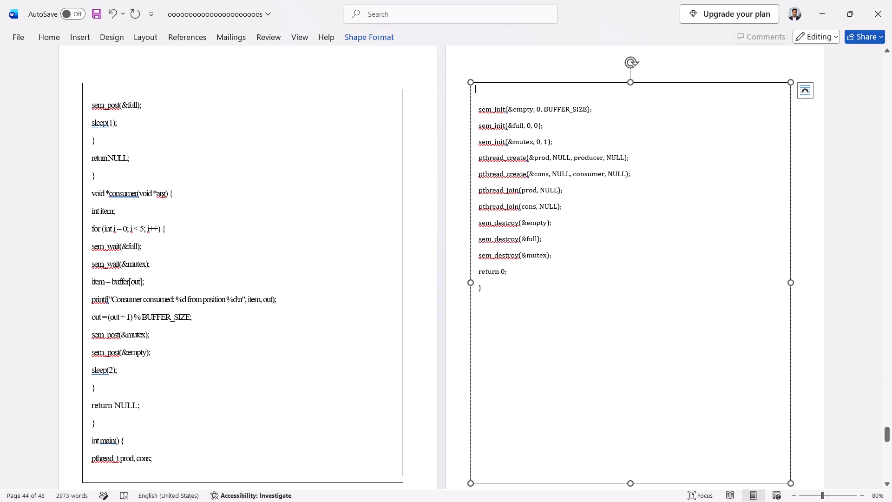
Set the page 43 code, from "sem_post(&full);" to "pthread_t prod, cons;", to size 12 with Normal character spacing.
click(92, 107)
drag(92, 107, 223, 445)
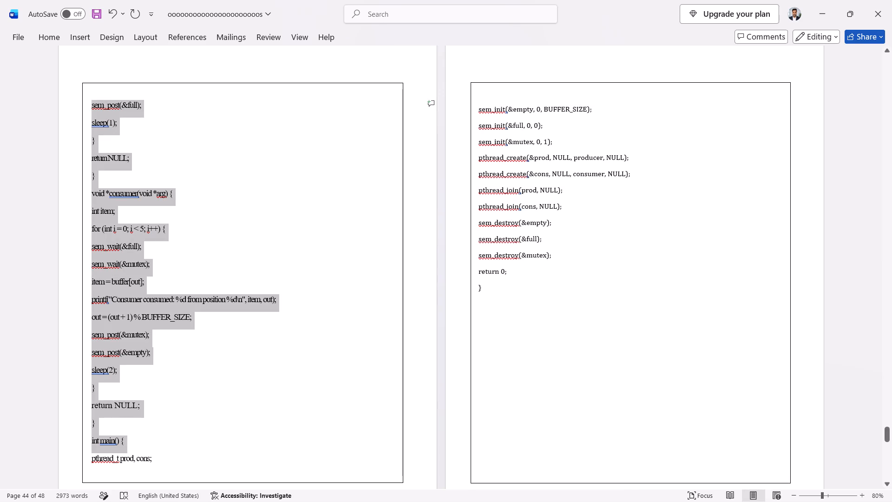
drag(223, 445, 235, 460)
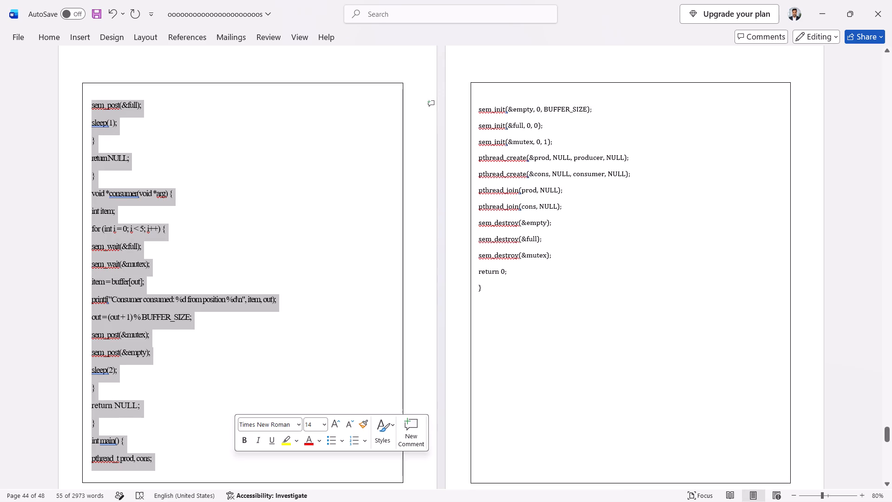
click(350, 429)
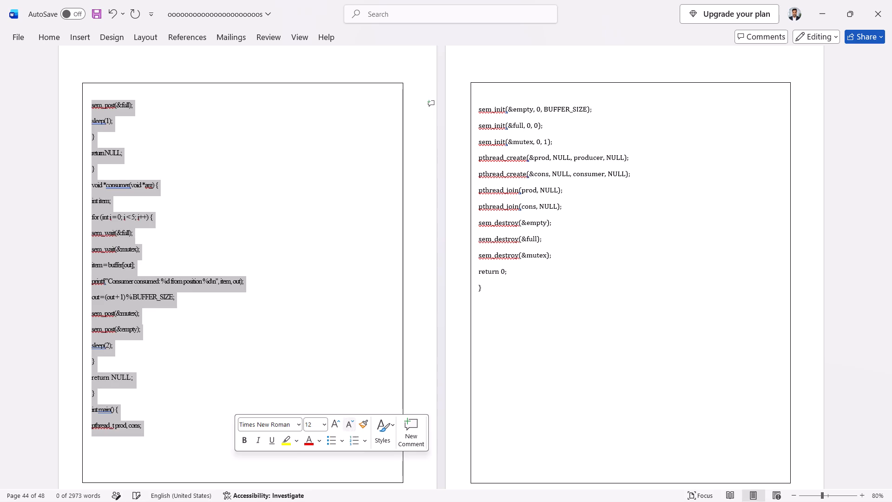
key(ctrl+d)
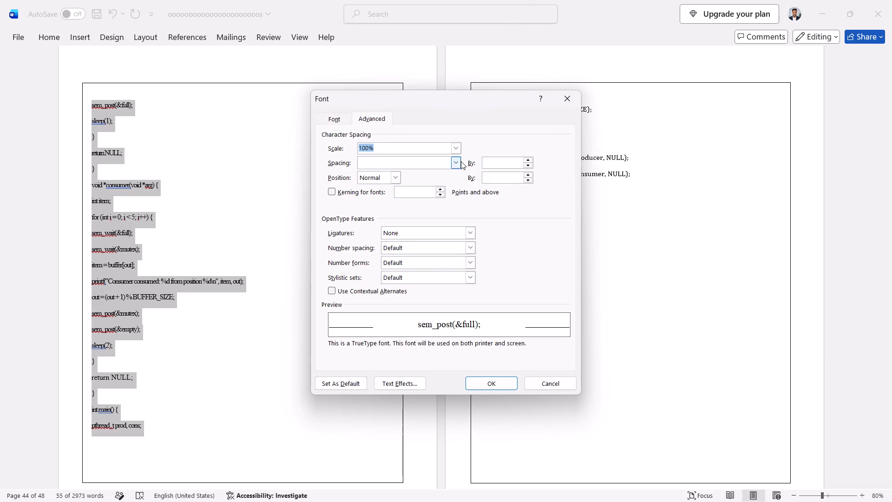
click(459, 162)
click(434, 172)
click(483, 385)
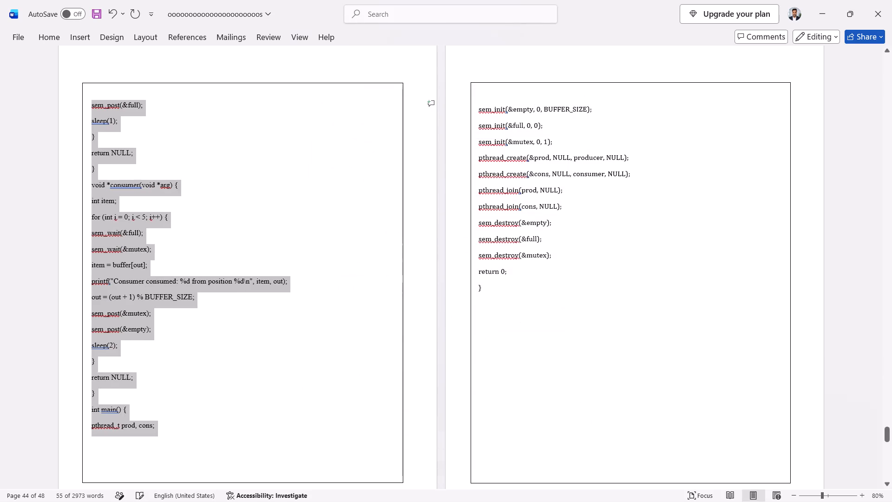
Move the opening braces of the main function and the for loop on page 43 onto their own lines.
click(121, 409)
key(Right)
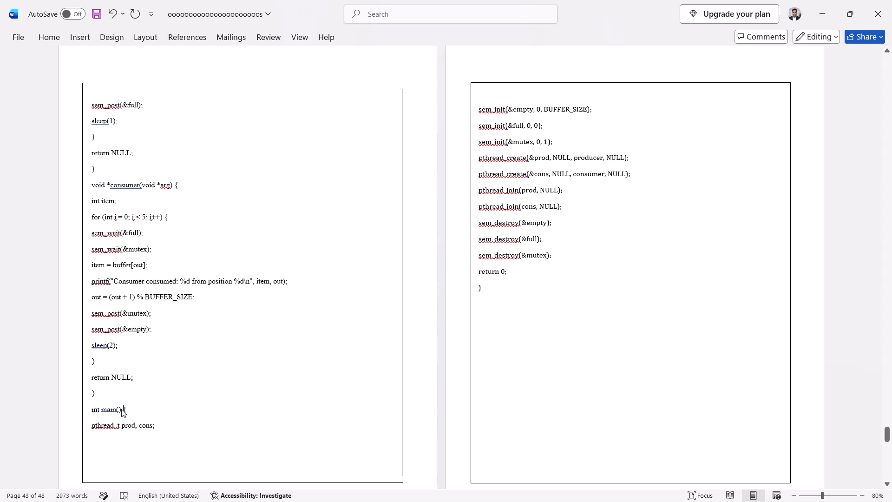
key(Return)
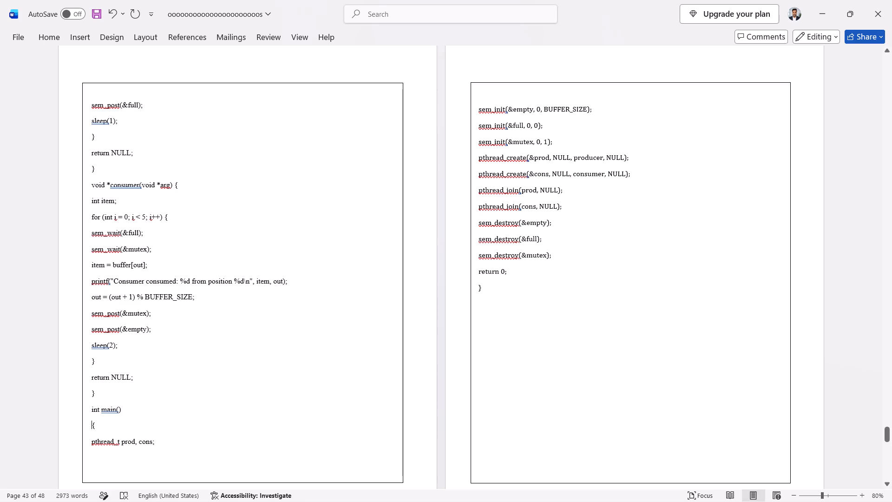
click(165, 220)
key(Return)
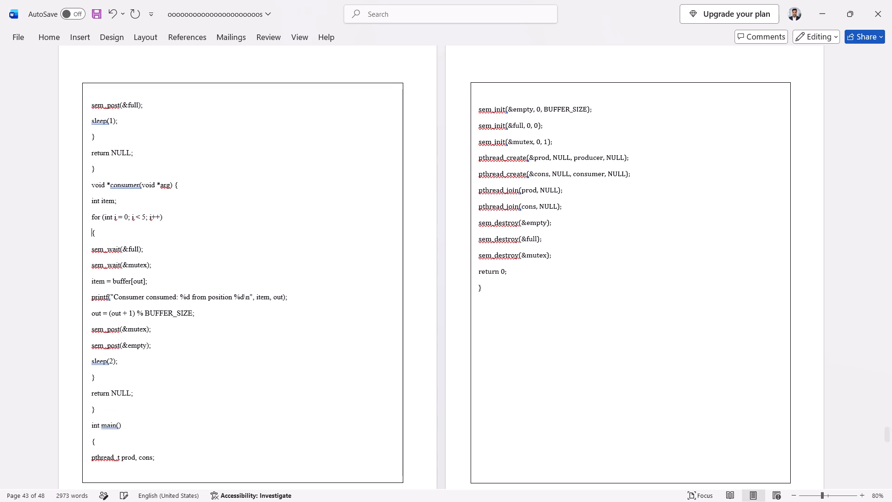
Set the "Experiment 10" heading on page 46 to size 16 with Normal character spacing.
scroll(165, 220, down, 7)
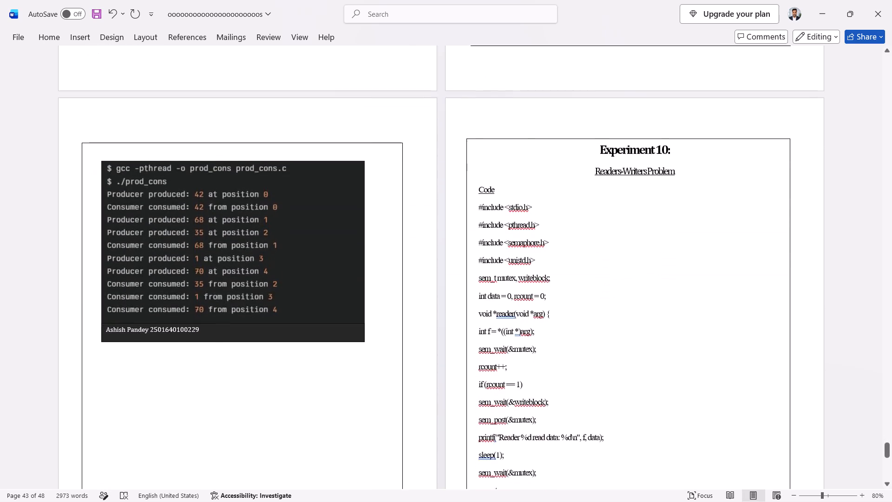
scroll(165, 220, down, 1)
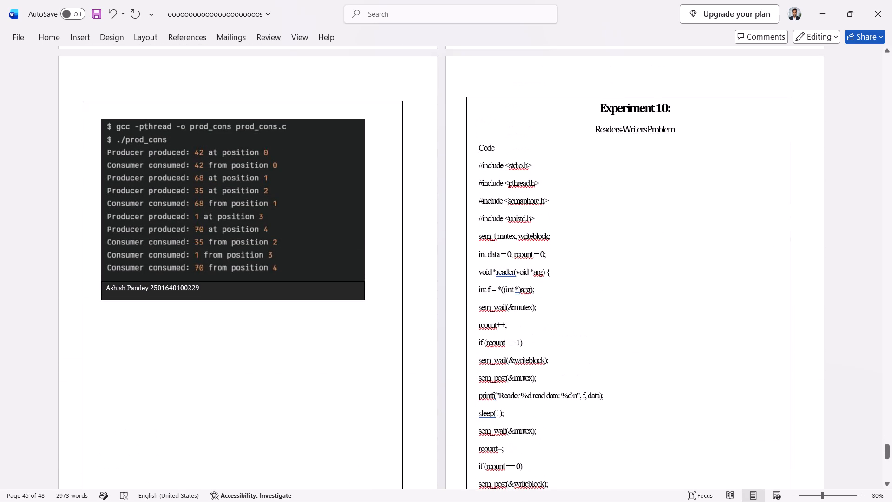
drag(597, 105, 647, 106)
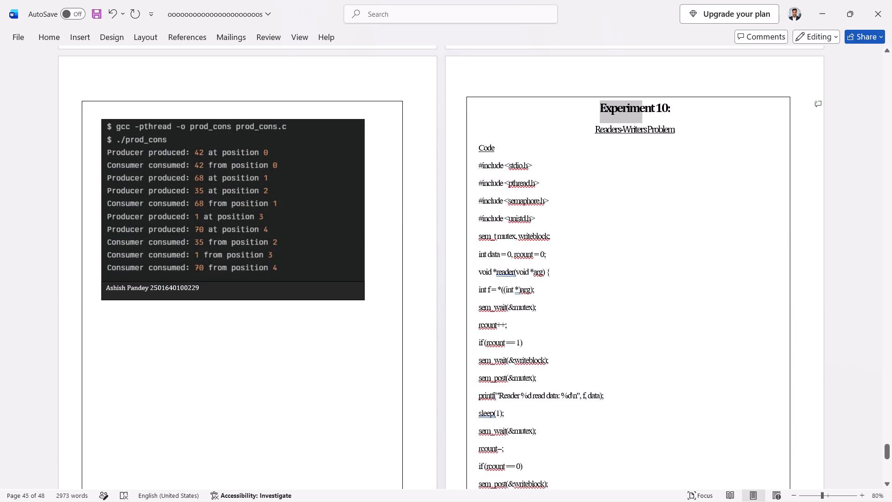
drag(647, 106, 667, 111)
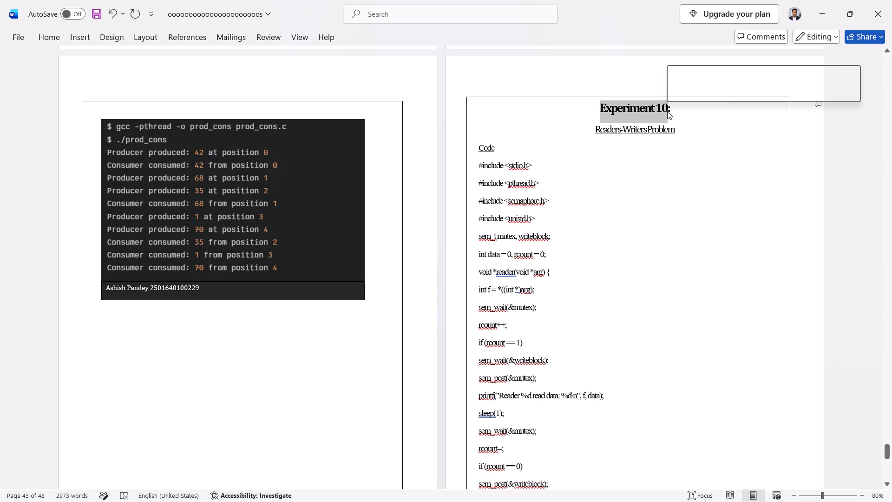
double_click(786, 71)
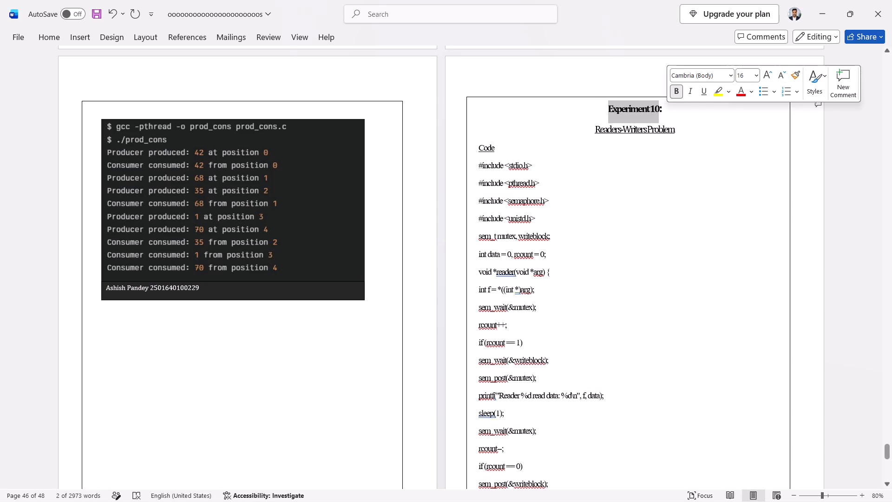
key(ctrl+d)
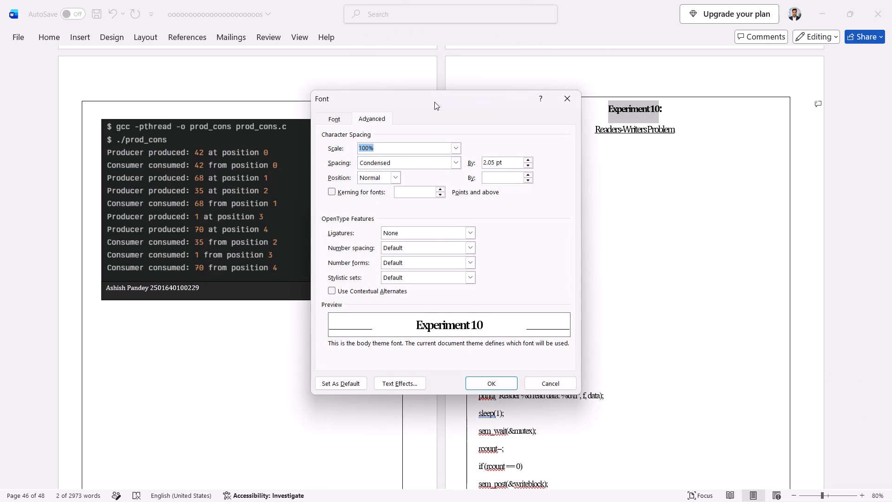
click(457, 161)
click(438, 171)
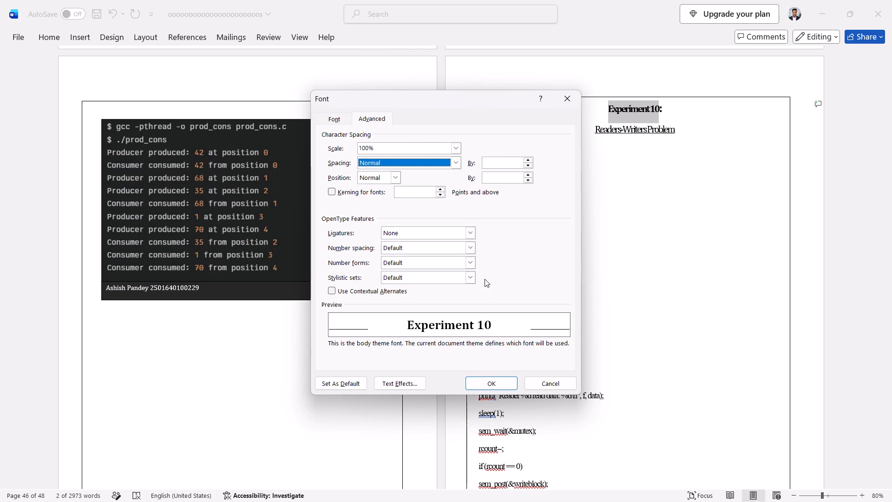
click(492, 381)
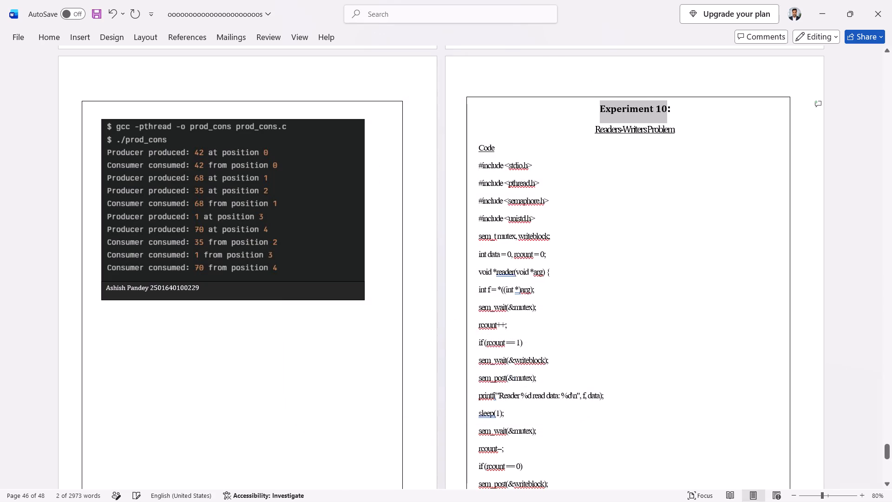
Set the "Readers-Writers Problem" subtitle on page 46 to size 14 with Normal character spacing.
drag(595, 132, 634, 128)
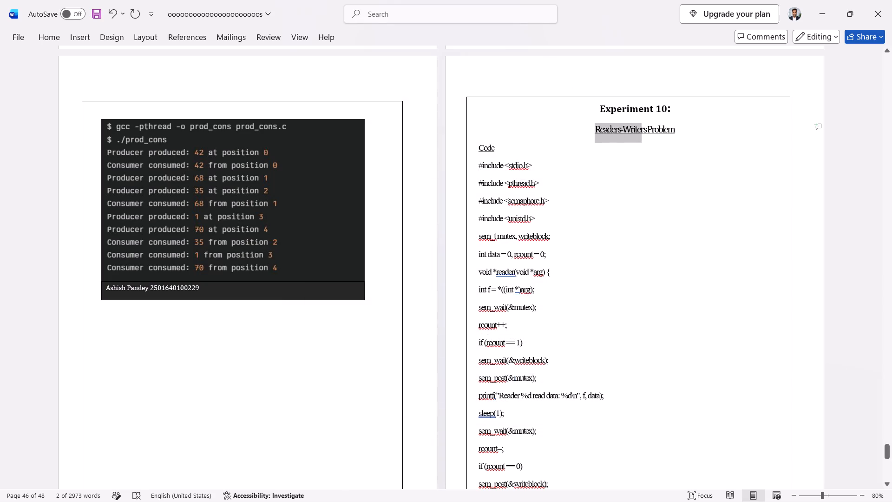
drag(634, 128, 667, 128)
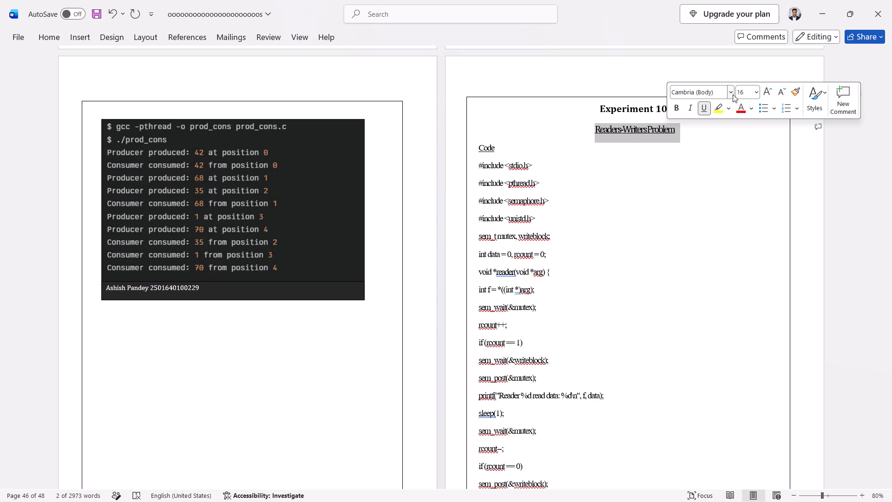
click(781, 93)
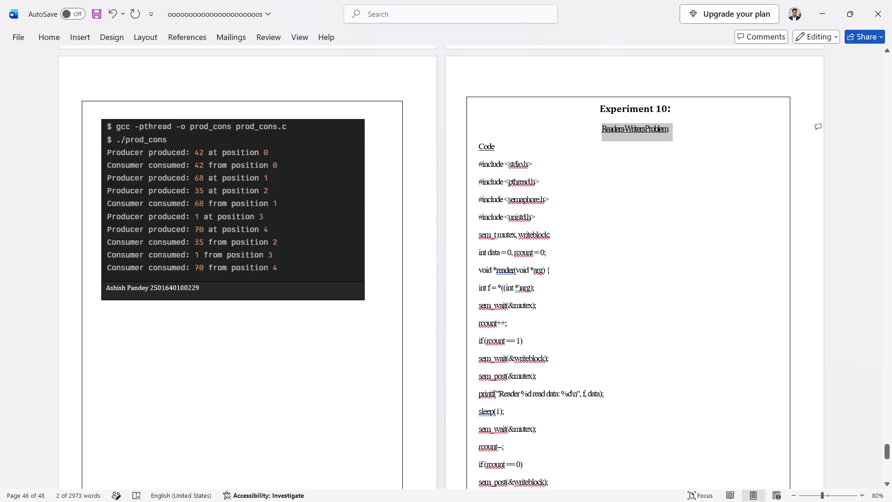
key(ctrl+d)
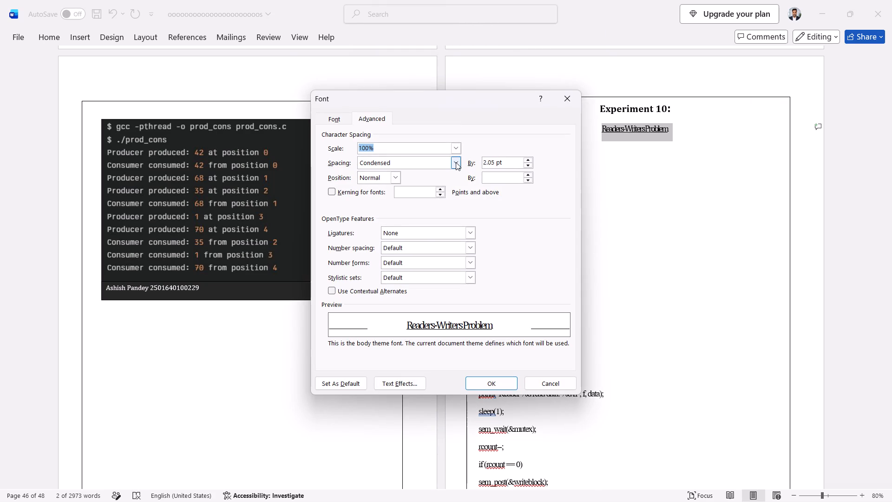
click(456, 162)
click(423, 173)
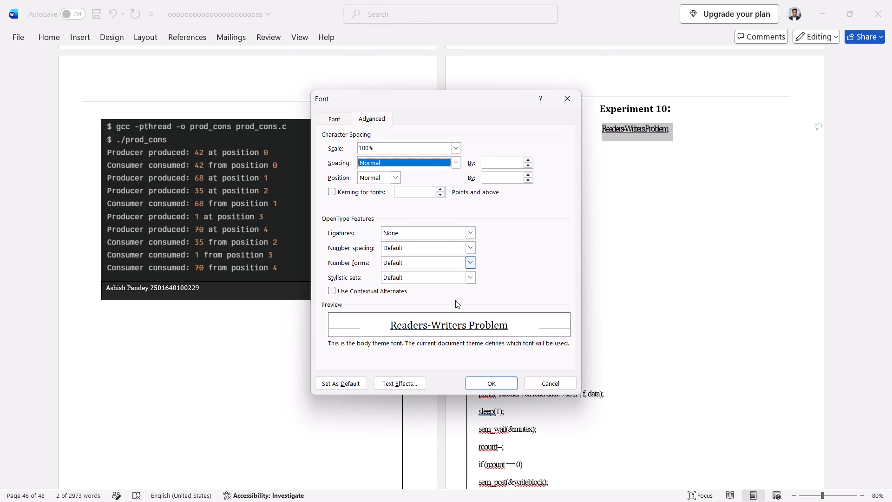
click(489, 384)
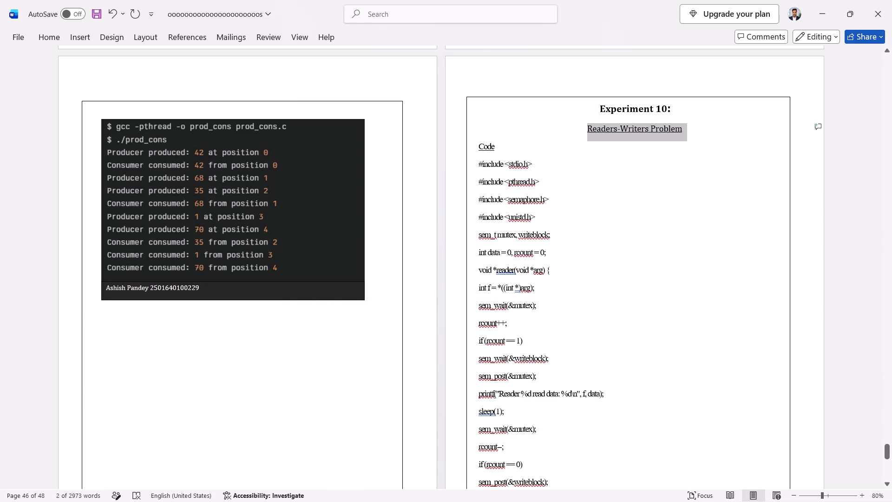
Set the page 46 code, from "#include <stdio.h>" to the last "sem_post(&writeblock);", to size 12 with Normal character spacing.
drag(476, 167, 567, 416)
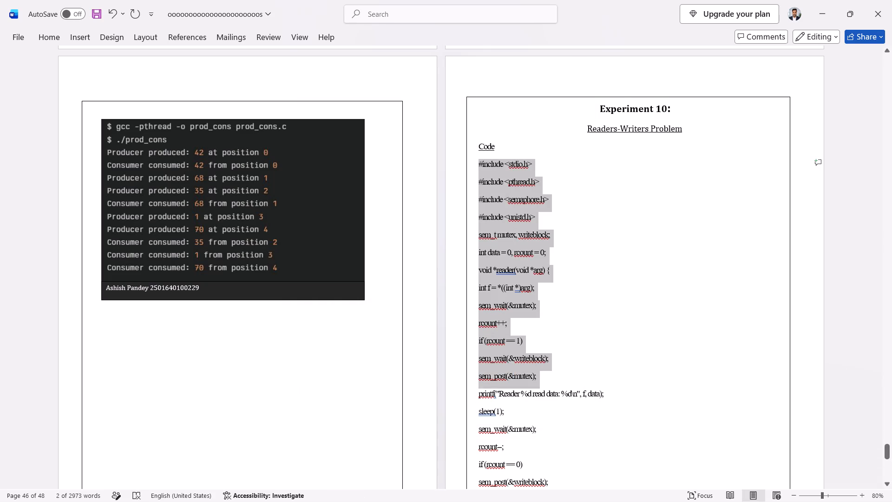
drag(567, 416, 583, 487)
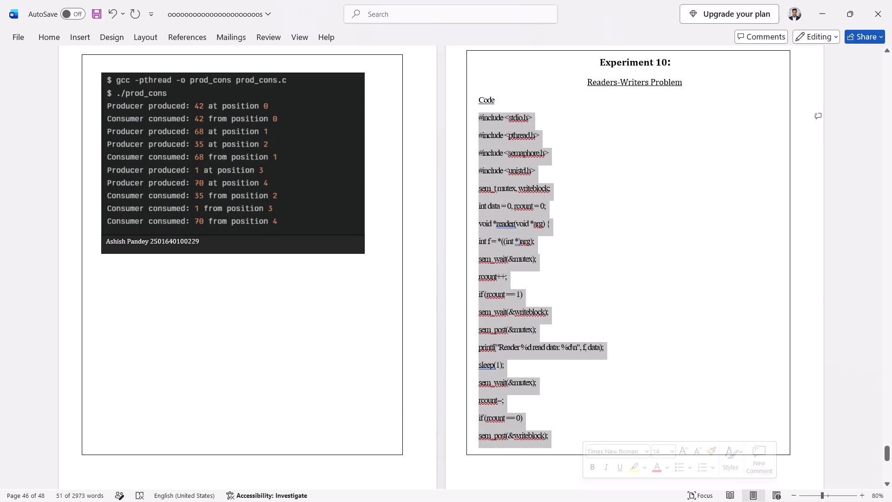
key(ctrl+d)
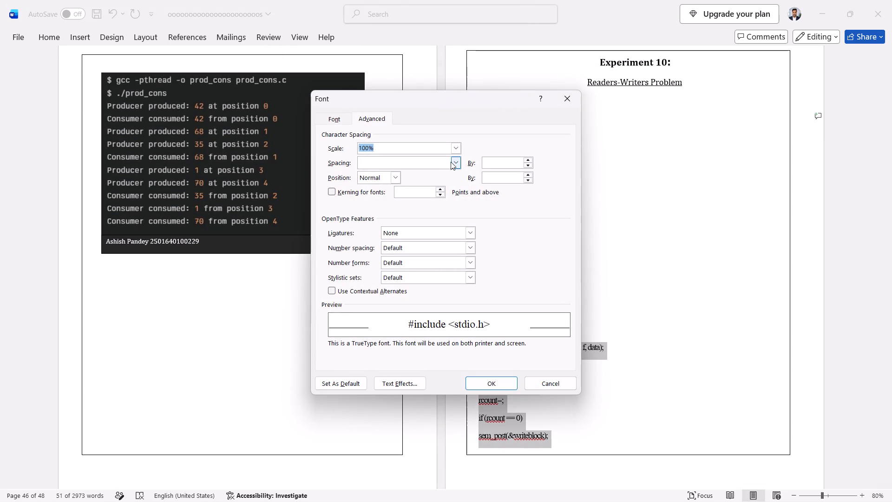
click(450, 161)
click(437, 171)
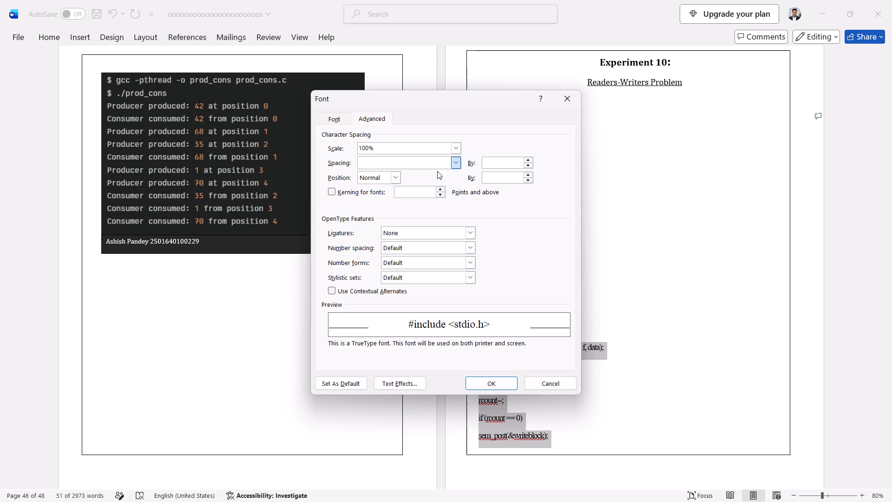
click(340, 120)
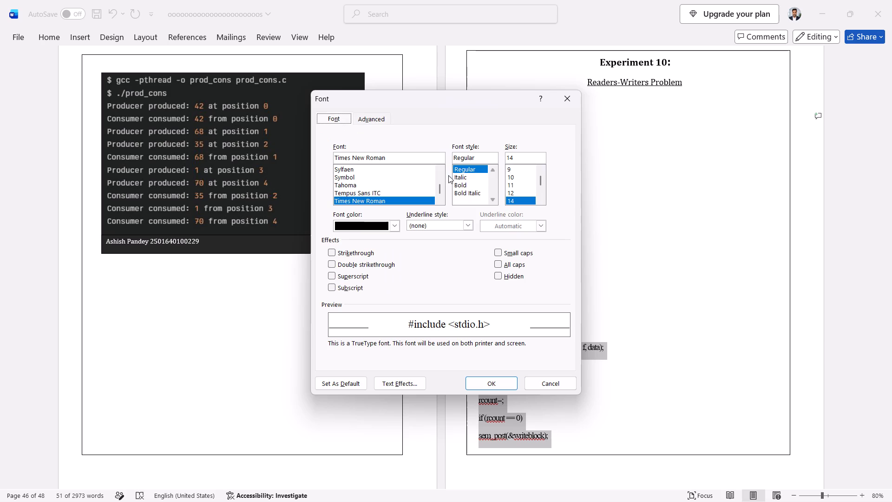
click(507, 191)
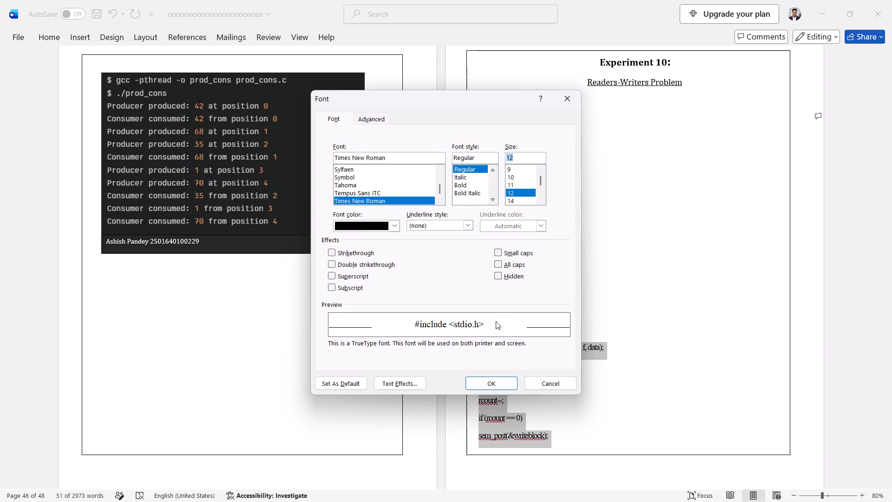
click(491, 380)
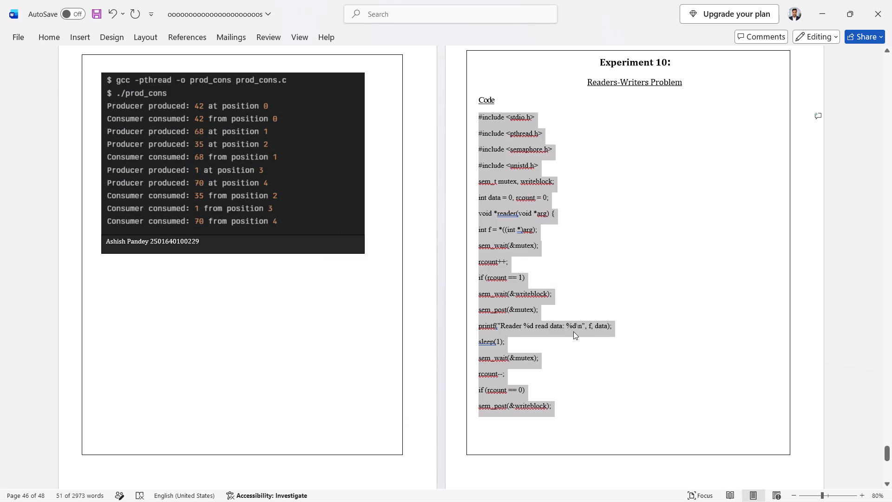
click(575, 364)
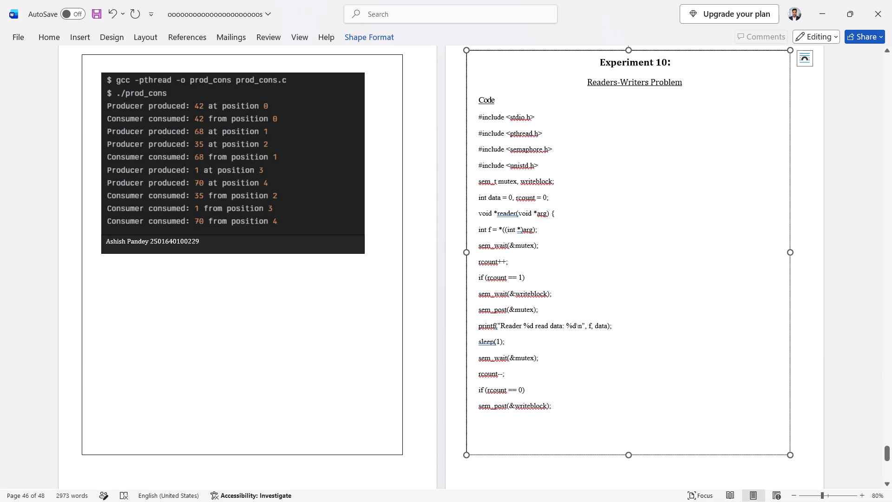
Set the page 48 code, from the first "pthread_create" line to the closing brace, to size 12 with Normal character spacing.
scroll(575, 364, down, 3)
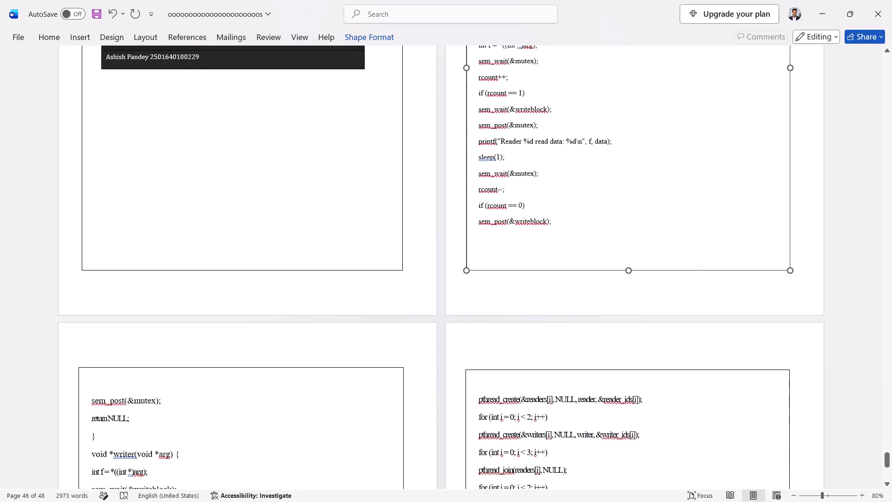
scroll(575, 364, down, 3)
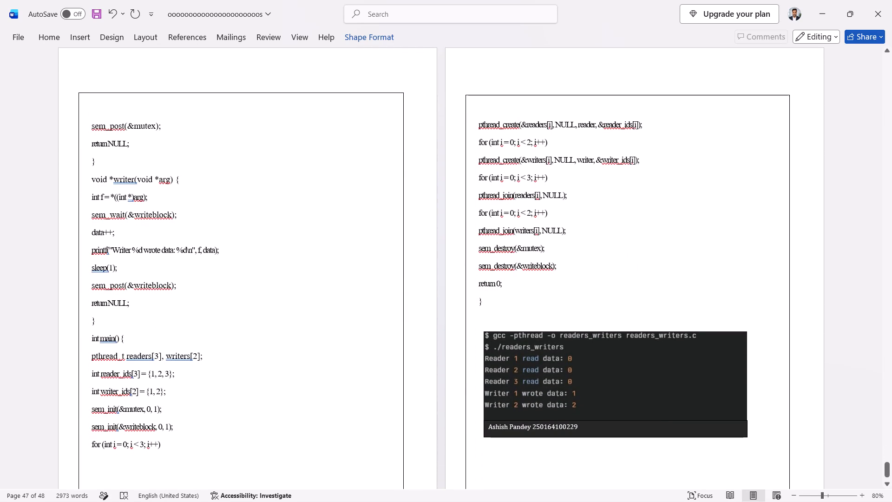
drag(477, 125, 540, 312)
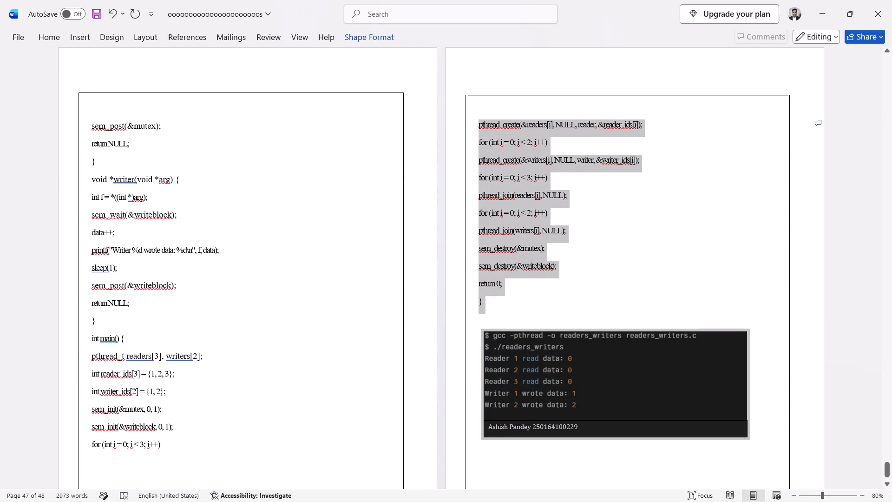
drag(540, 312, 518, 299)
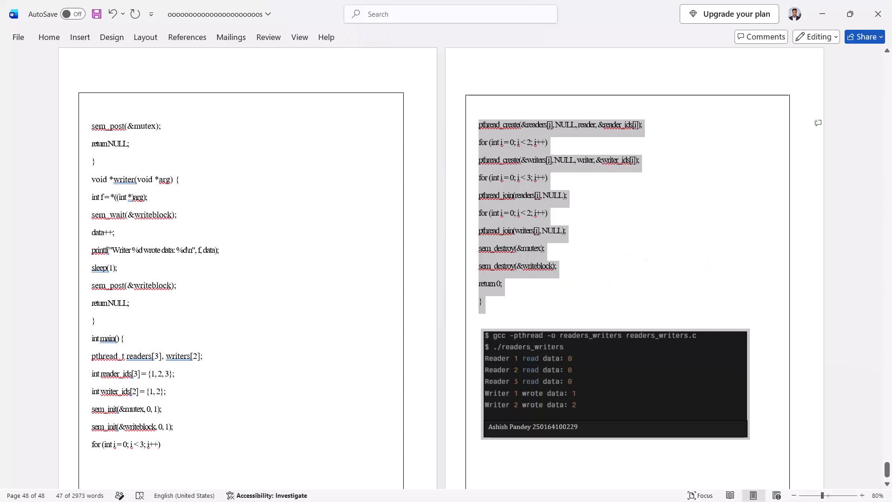
key(ctrl+d)
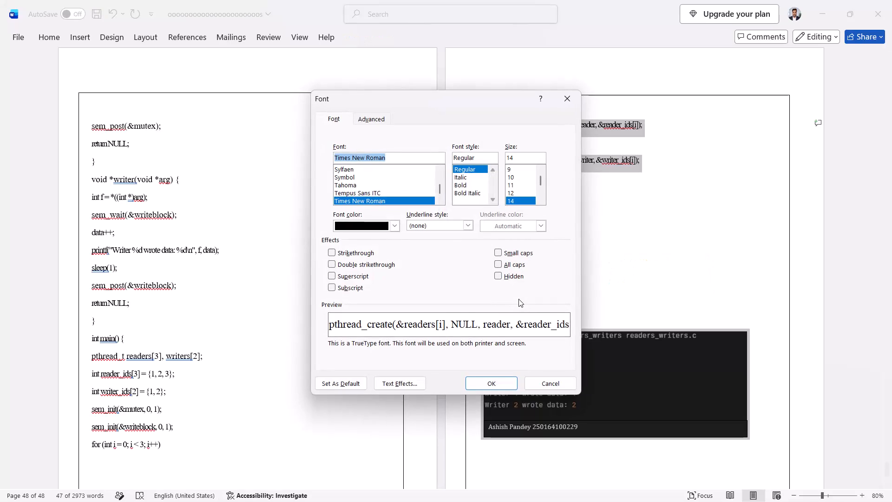
click(514, 191)
click(379, 120)
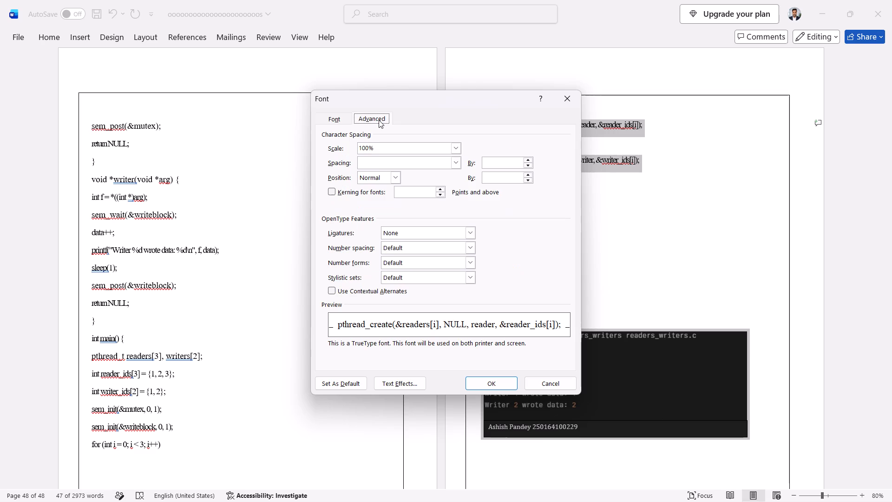
click(456, 164)
click(433, 173)
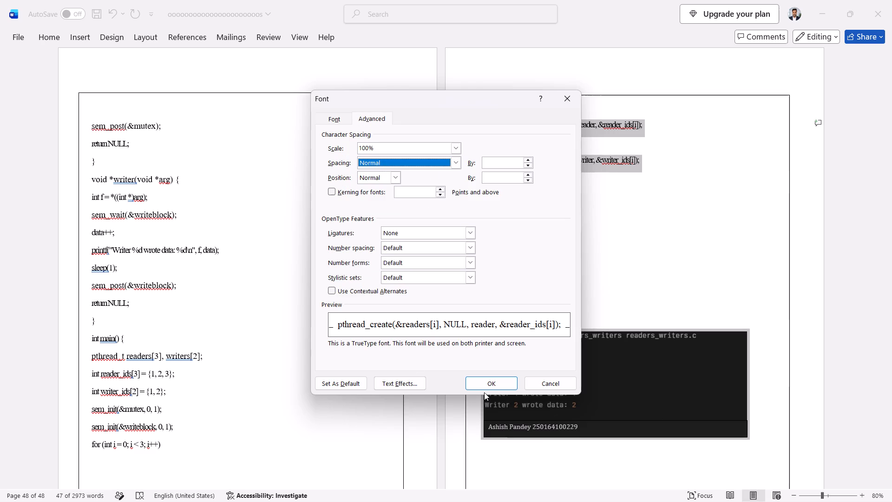
click(492, 383)
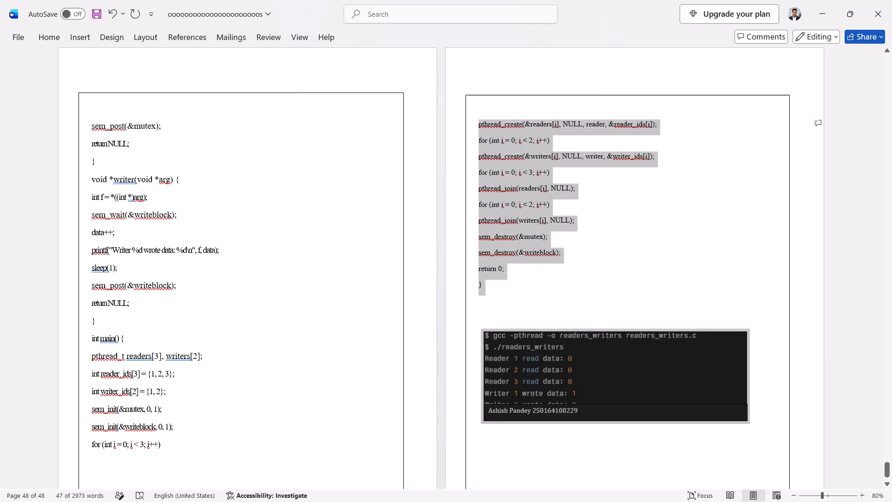
click(540, 310)
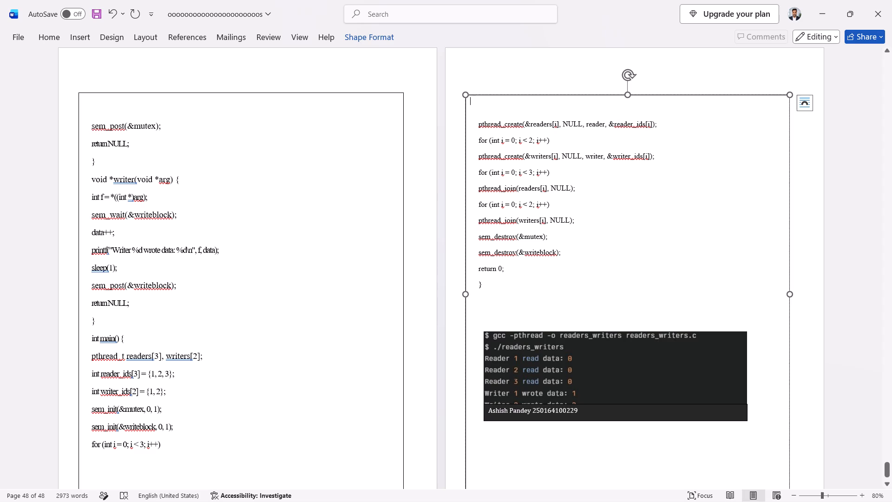
Set the page 47 code, from "sem_post(&mutex);" to the final for loop line, to size 12 with Normal character spacing.
drag(90, 125, 146, 251)
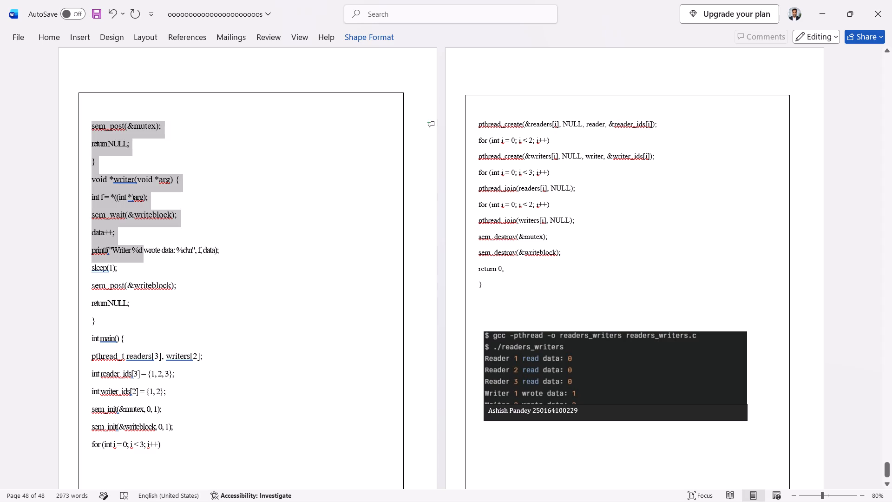
drag(146, 251, 215, 445)
scroll(215, 445, down, 1)
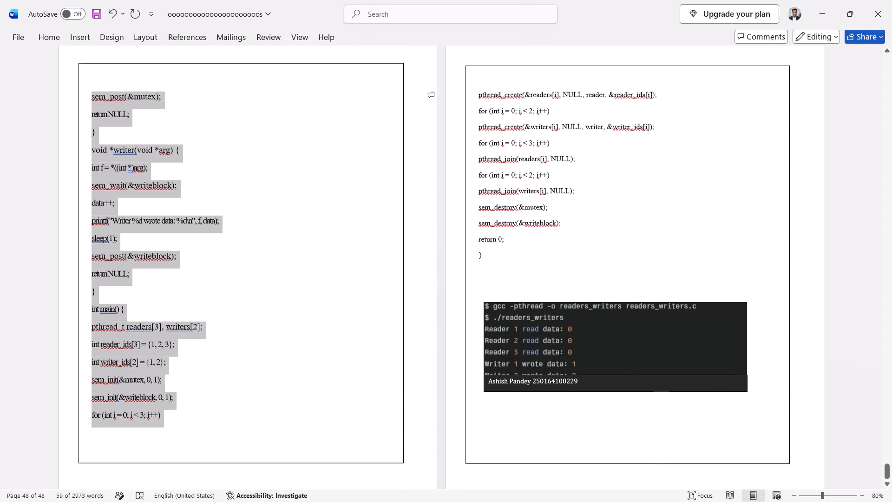
scroll(215, 445, down, 1)
key(ctrl+d)
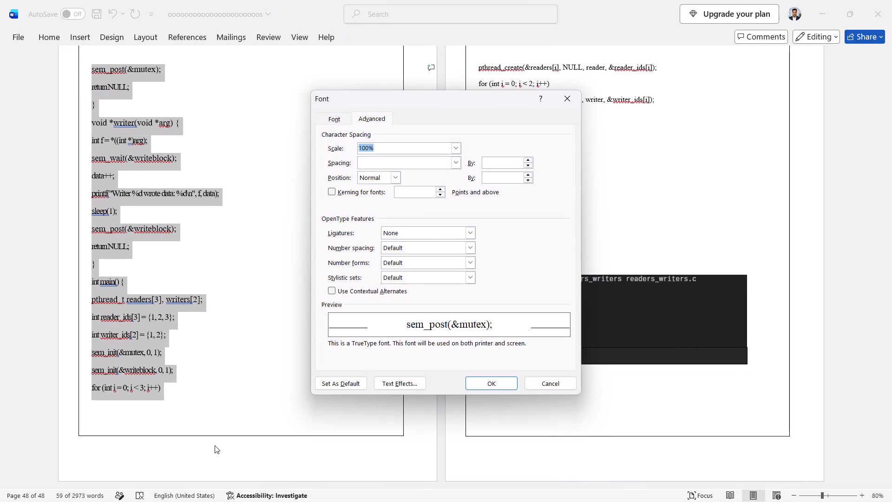
click(458, 165)
click(430, 174)
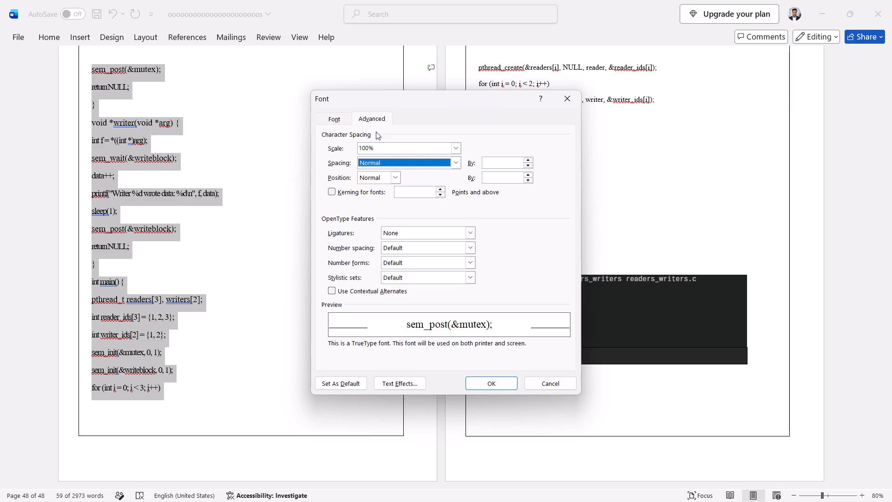
click(333, 122)
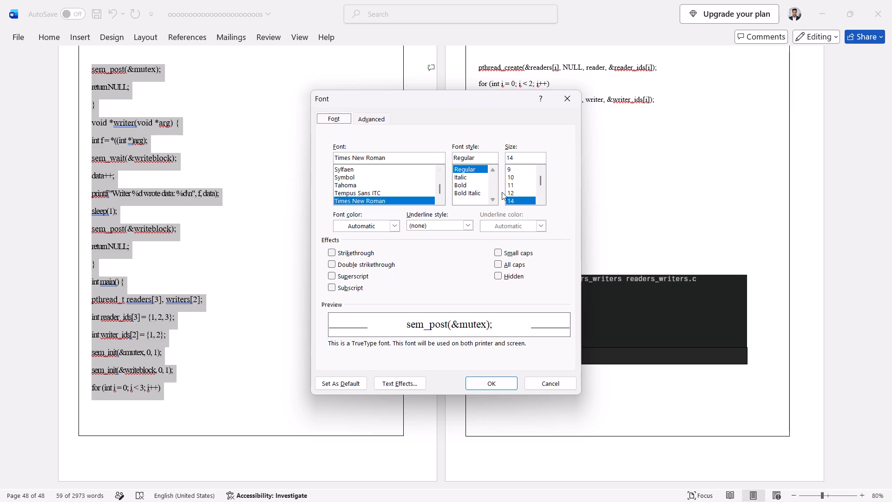
click(512, 192)
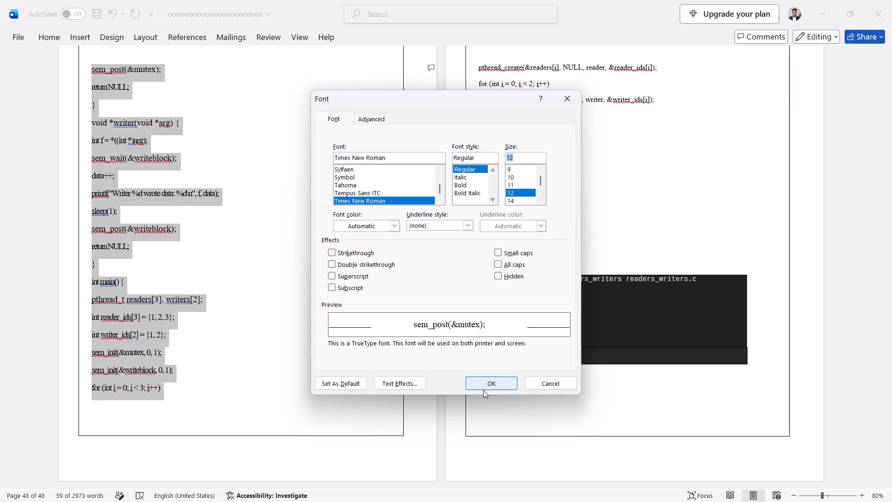
click(483, 390)
Move the opening brace of the main function on page 47 onto its own line.
drag(250, 305, 228, 294)
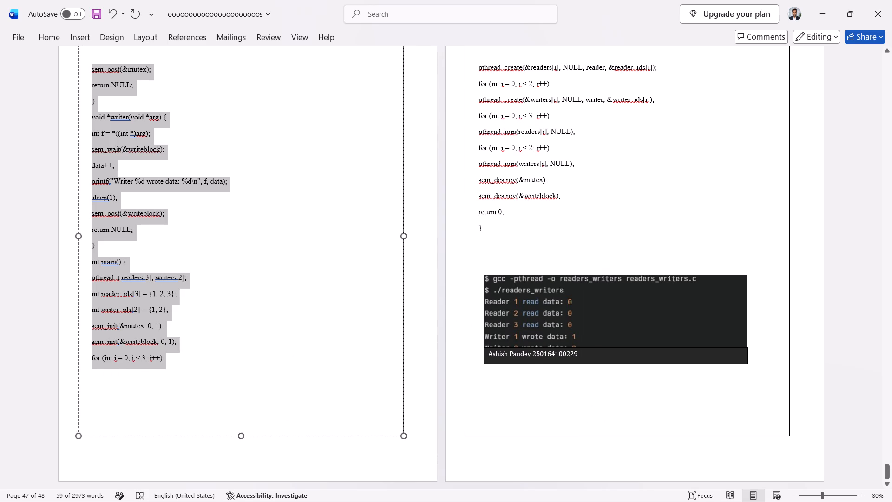
drag(228, 294, 119, 266)
click(119, 266)
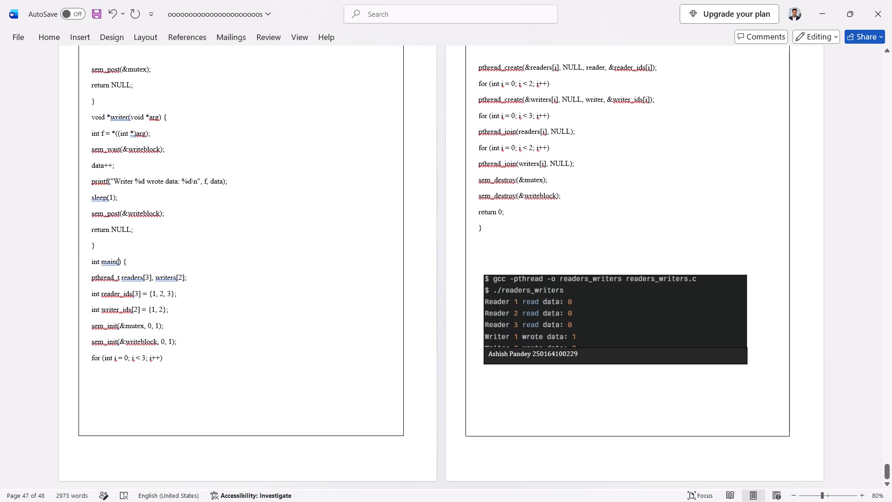
click(125, 265)
key(Left)
key(Return)
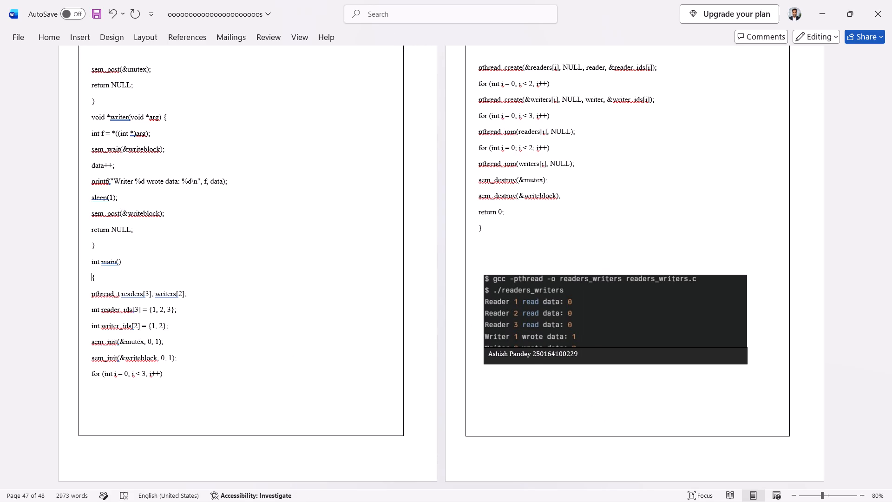
Move the name caption box on page 48 down below the "Writer 2 wrote data" line, aligned with the output screenshot's sides.
scroll(236, 321, down, 3)
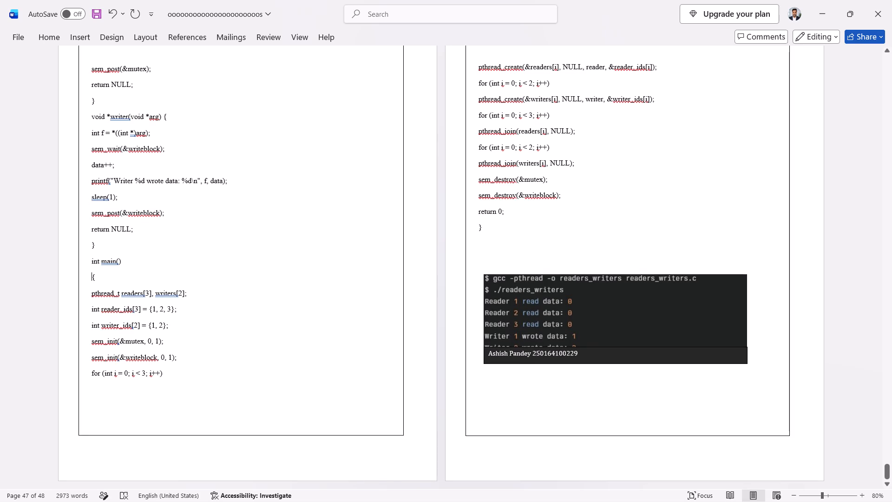
scroll(236, 321, down, 3)
click(598, 357)
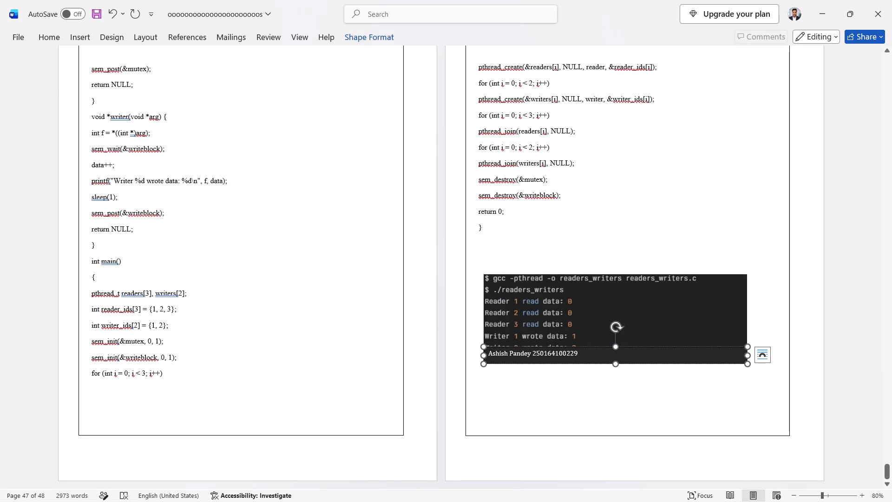
drag(609, 347, 611, 353)
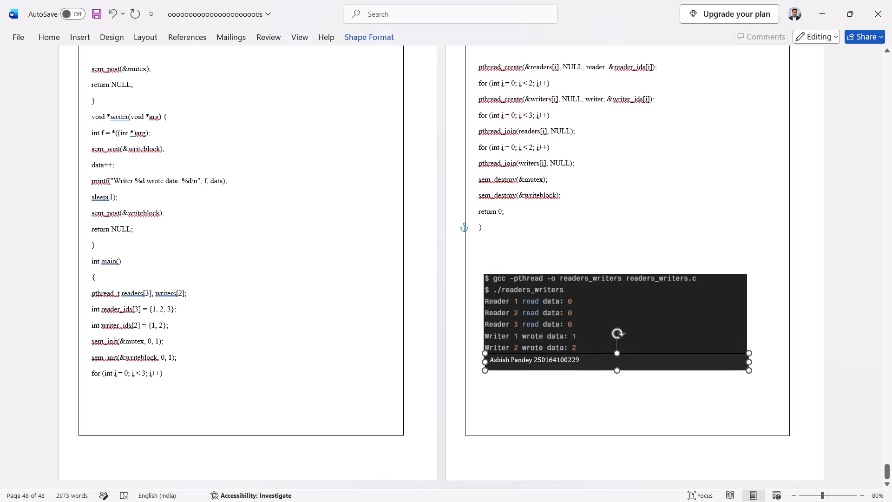
drag(611, 353, 609, 353)
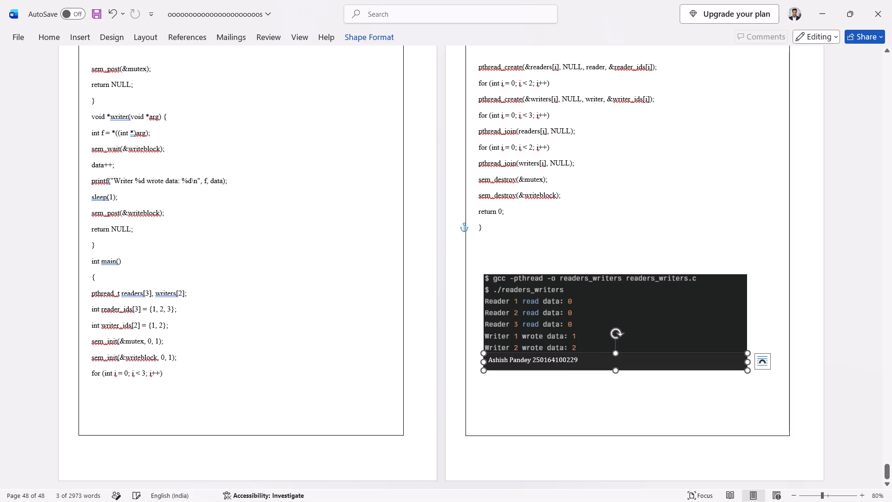
click(574, 387)
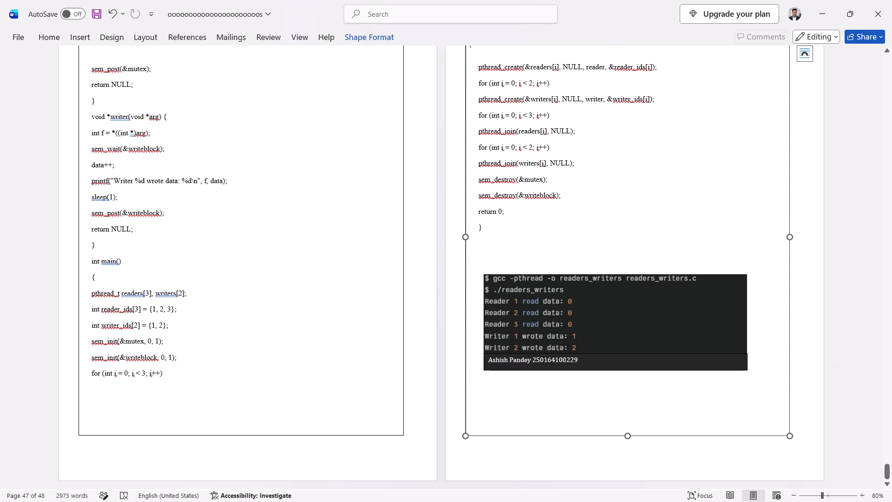
click(493, 256)
Review the formatted pages from page 48 back to the Resource Allocation Graph experiment, checking code, frames, output screenshots and captions.
scroll(493, 256, up, 5)
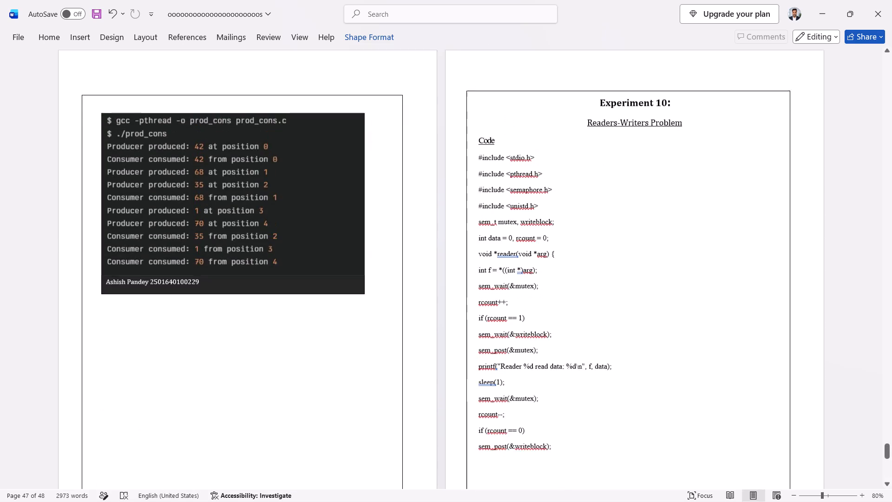
scroll(493, 256, up, 5)
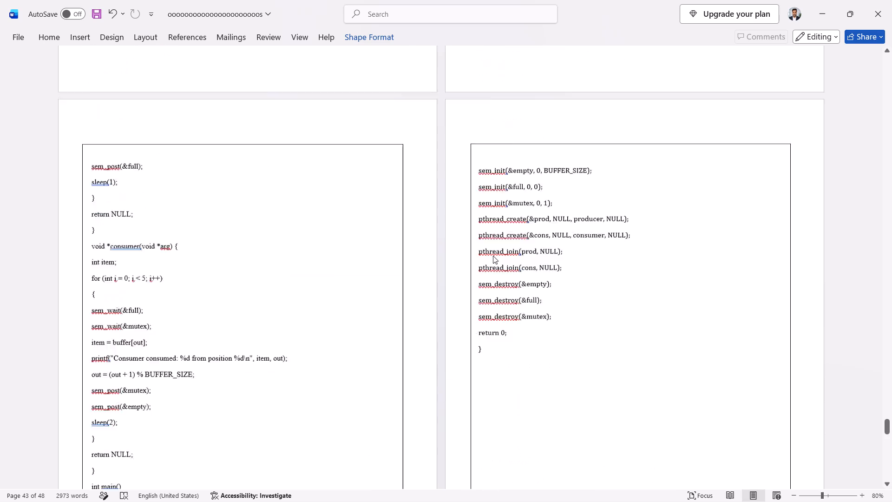
scroll(493, 256, up, 1)
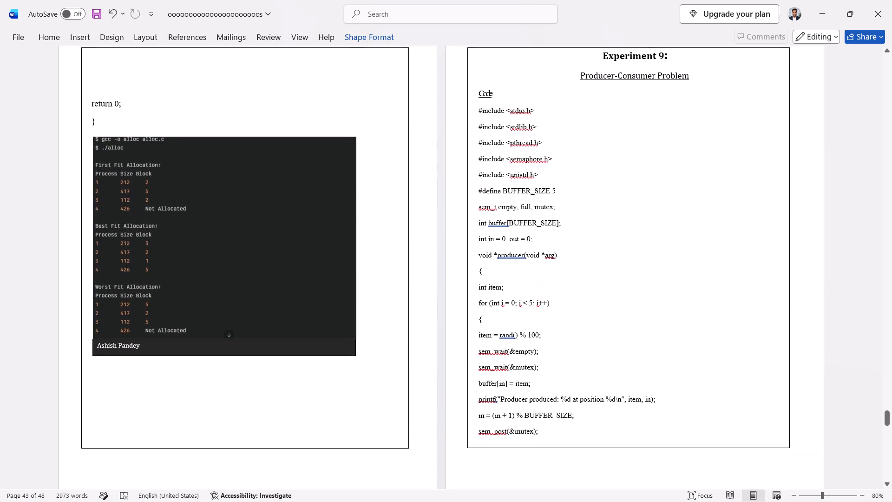
scroll(337, 256, up, 5)
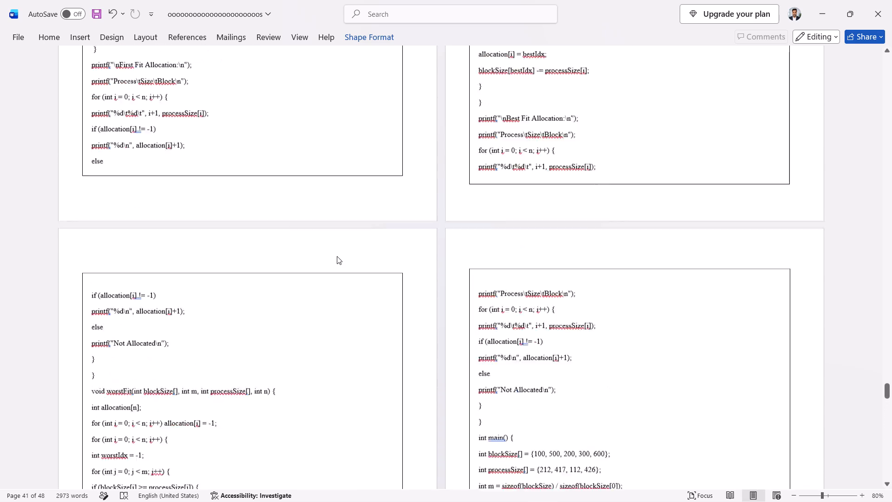
scroll(337, 256, up, 4)
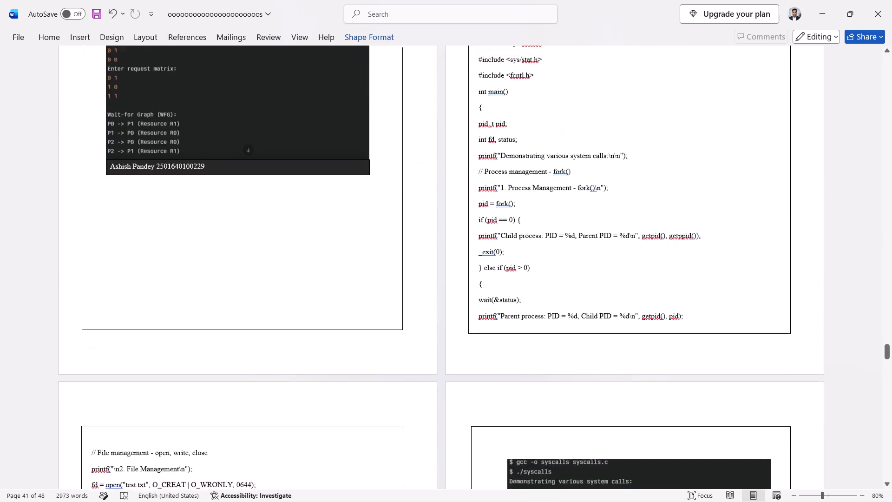
scroll(337, 256, up, 14)
Nudge the name caption box on page 27 slightly up against the bottom edge of the Resource Allocation Graph output screenshot.
scroll(337, 256, down, 4)
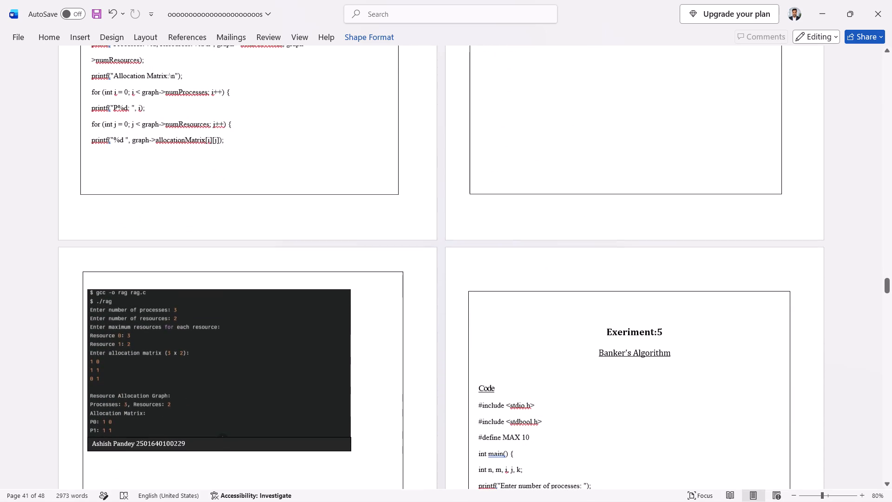
drag(225, 443, 224, 447)
click(229, 436)
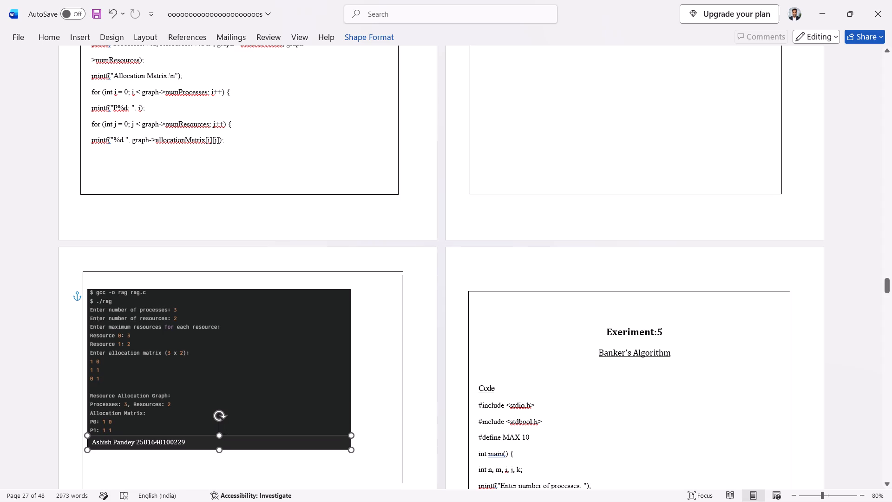
click(245, 417)
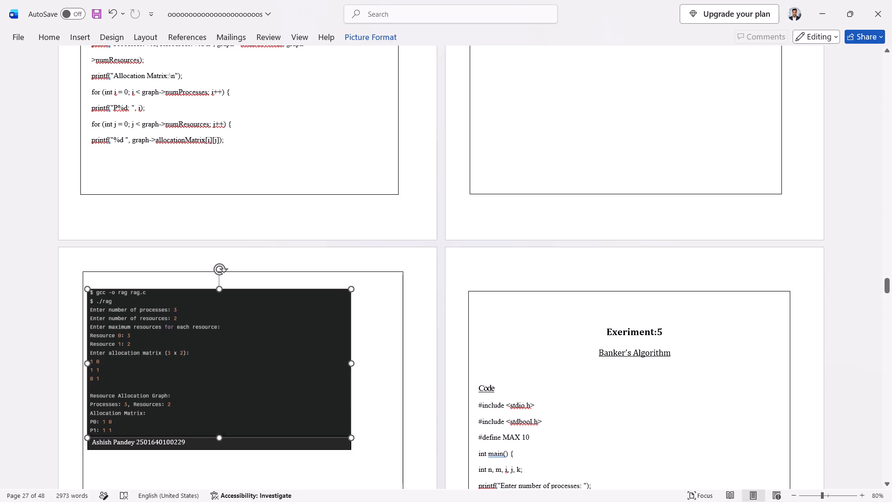
click(394, 413)
click(394, 413)
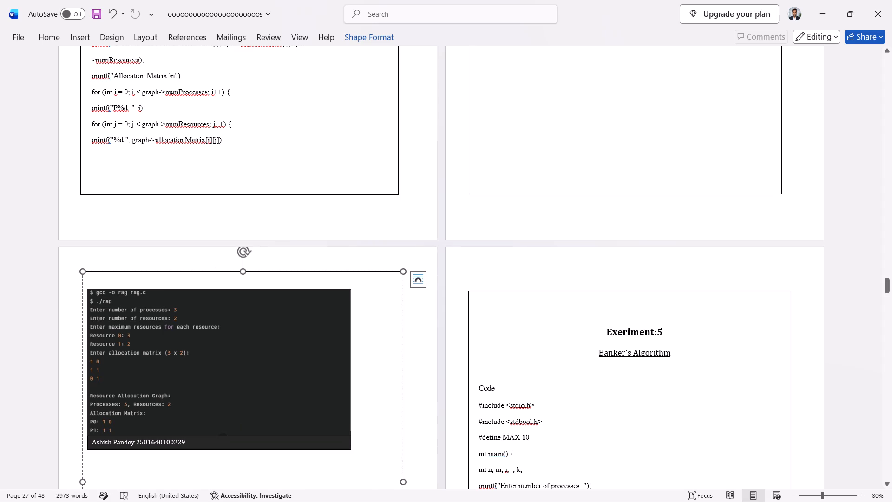
click(414, 411)
Save the lab document under its existing name.
scroll(414, 411, down, 5)
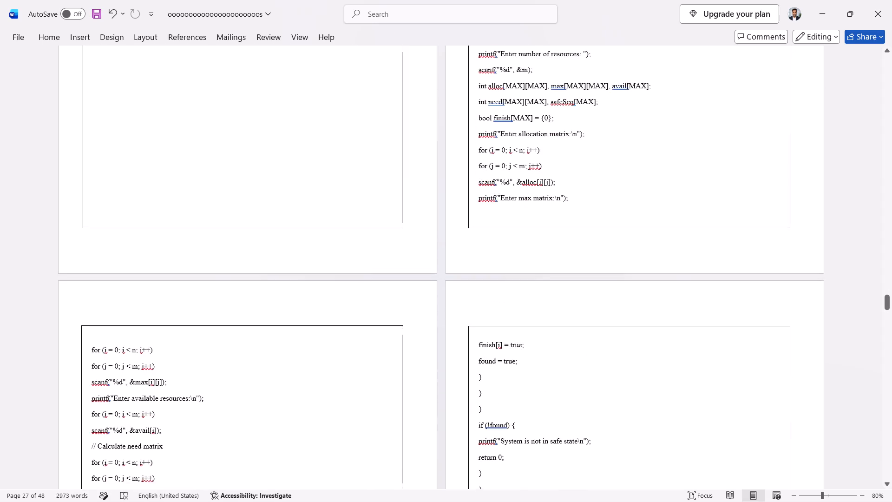
scroll(414, 411, down, 3)
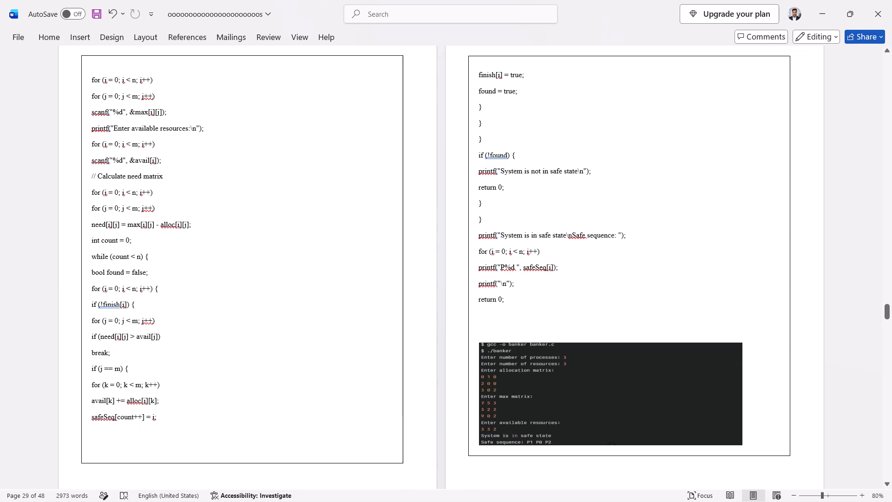
click(22, 37)
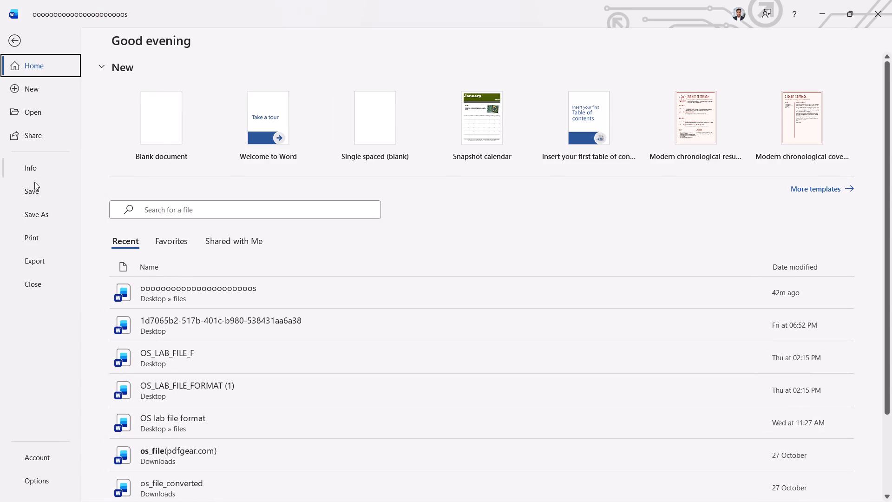
click(36, 192)
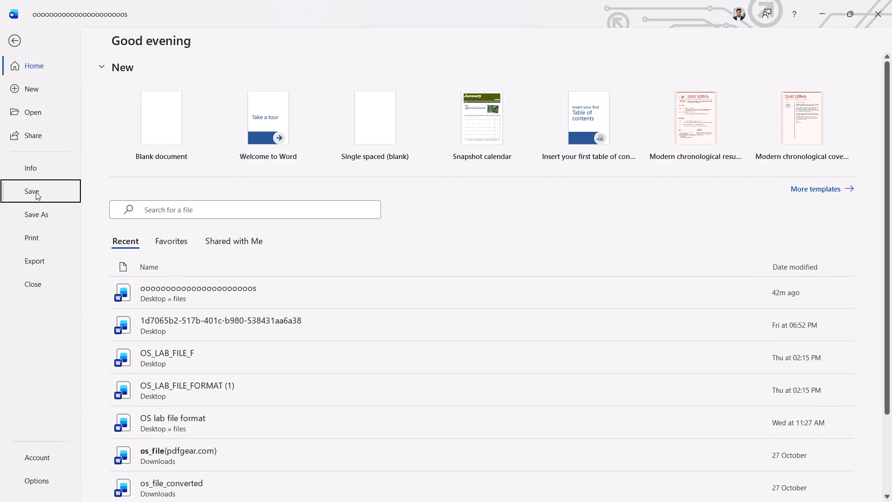